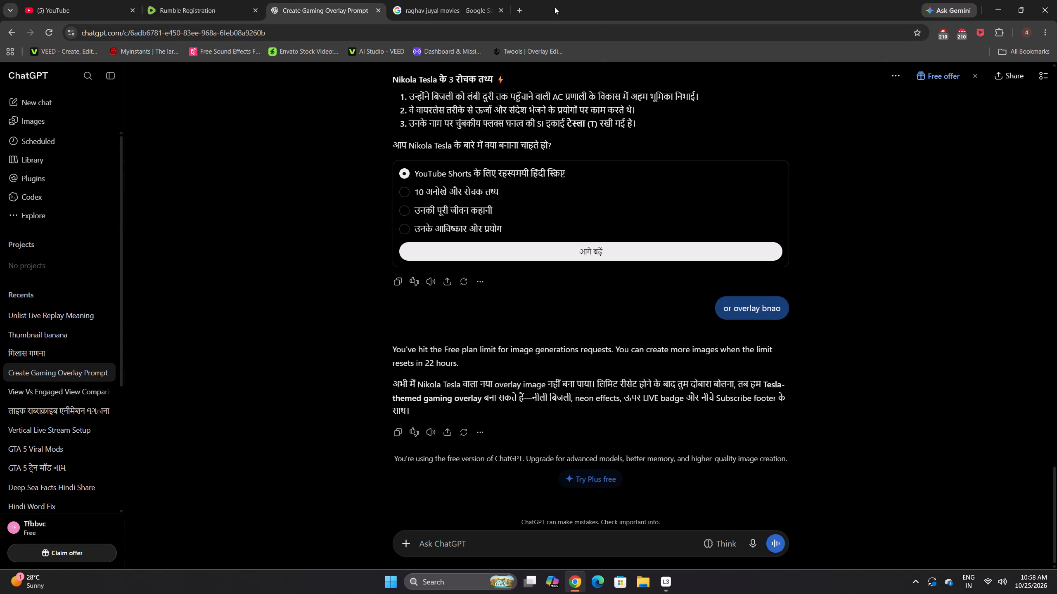
Search the web in a new tab for "online photo editor" and open Canva's Free Online Photo Editor page.
click(519, 8)
click(514, 29)
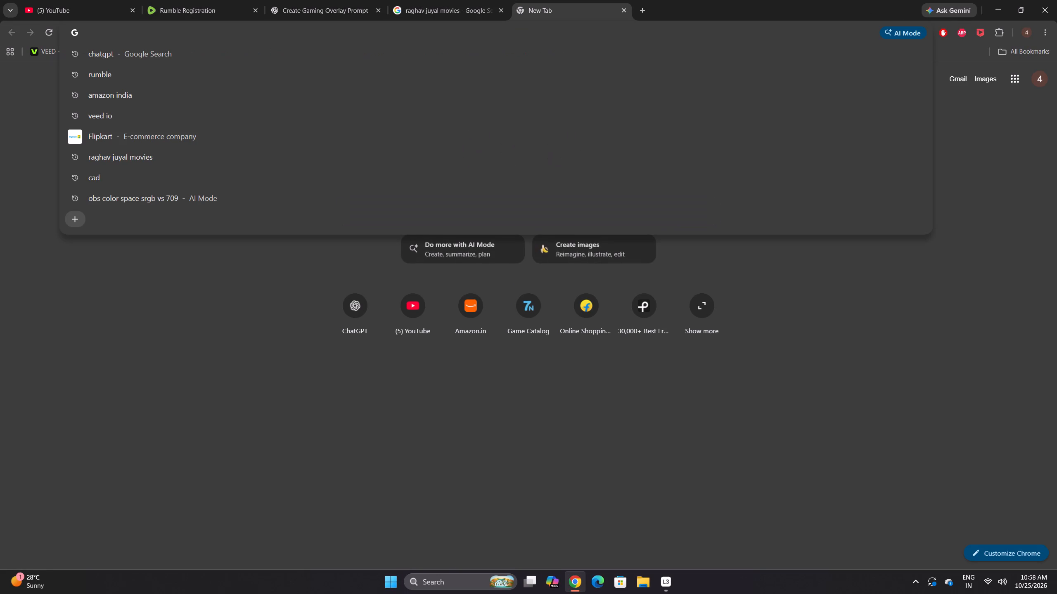
text(online photo ed)
click(293, 54)
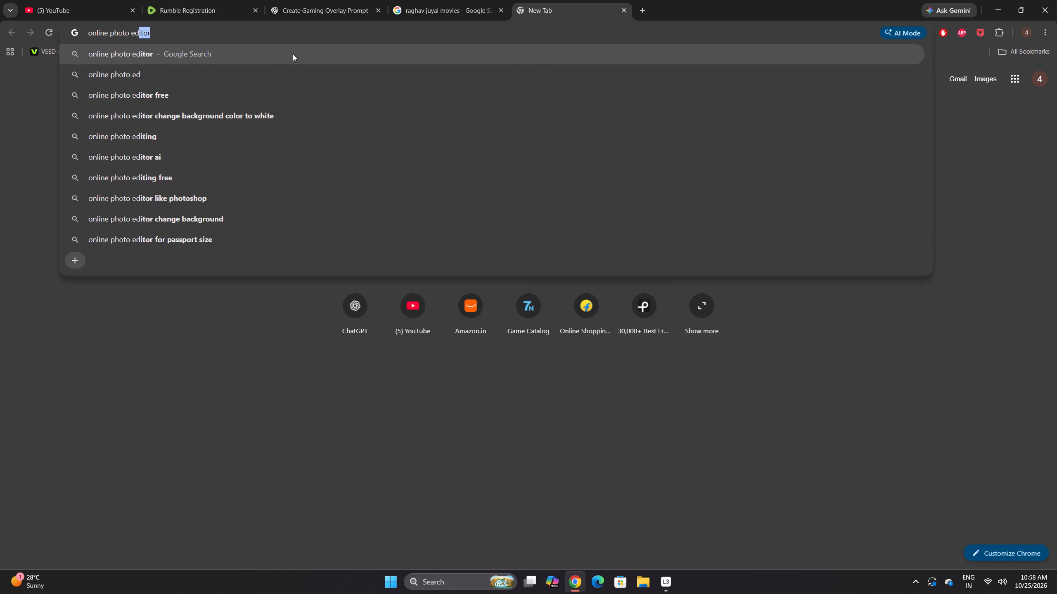
click(270, 173)
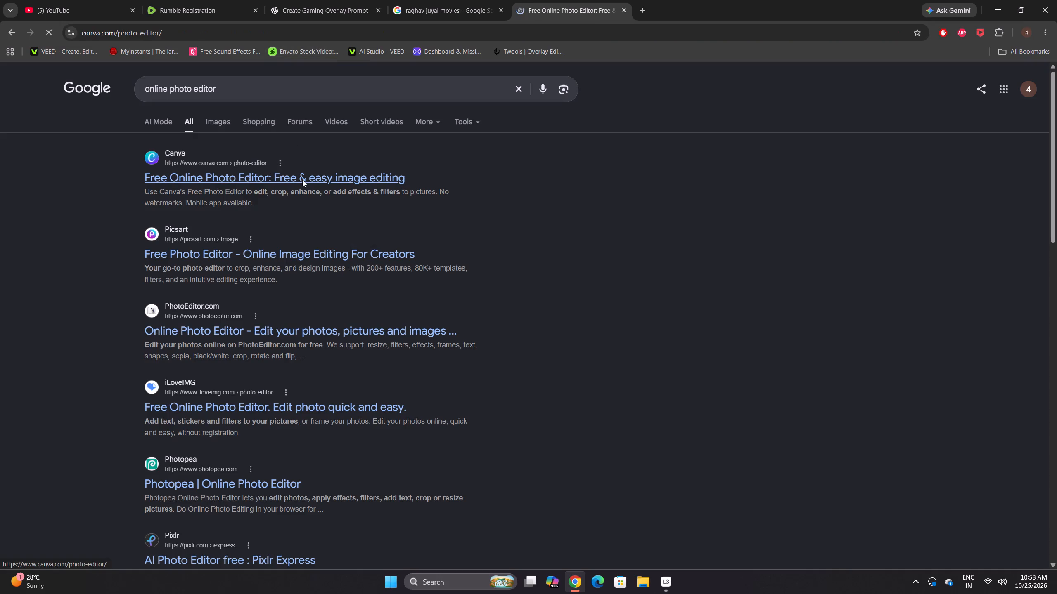
Start the image upload, log in to the Canva account when asked, and skip adding a passkey.
click(530, 303)
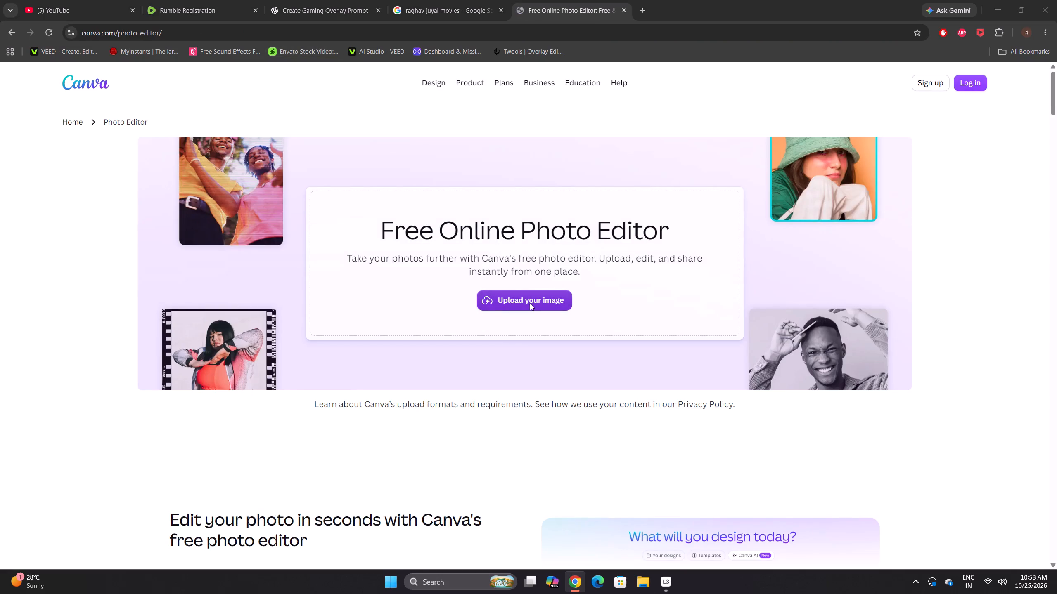
click(491, 280)
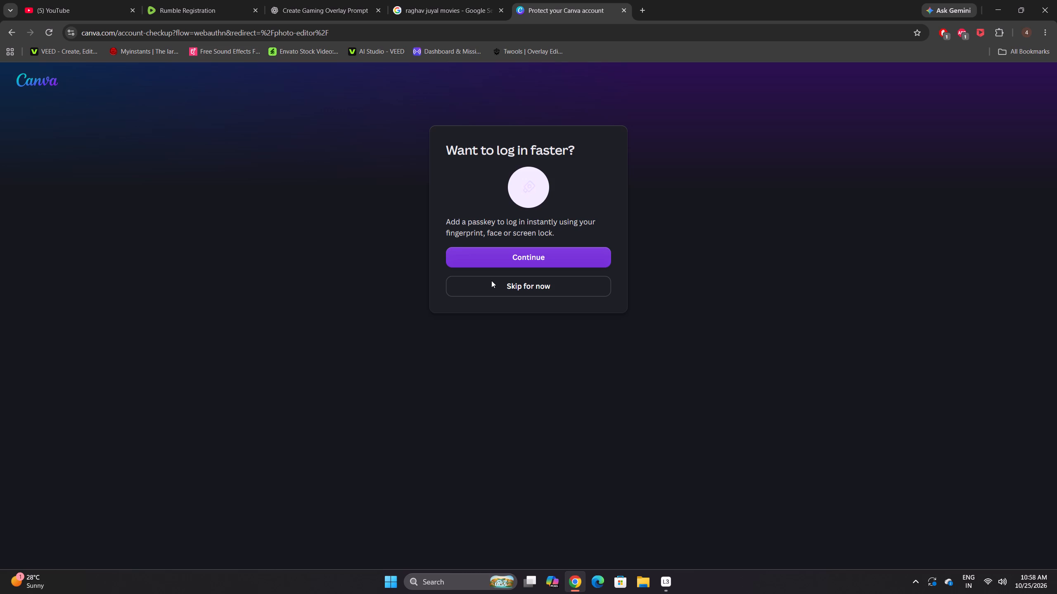
click(514, 284)
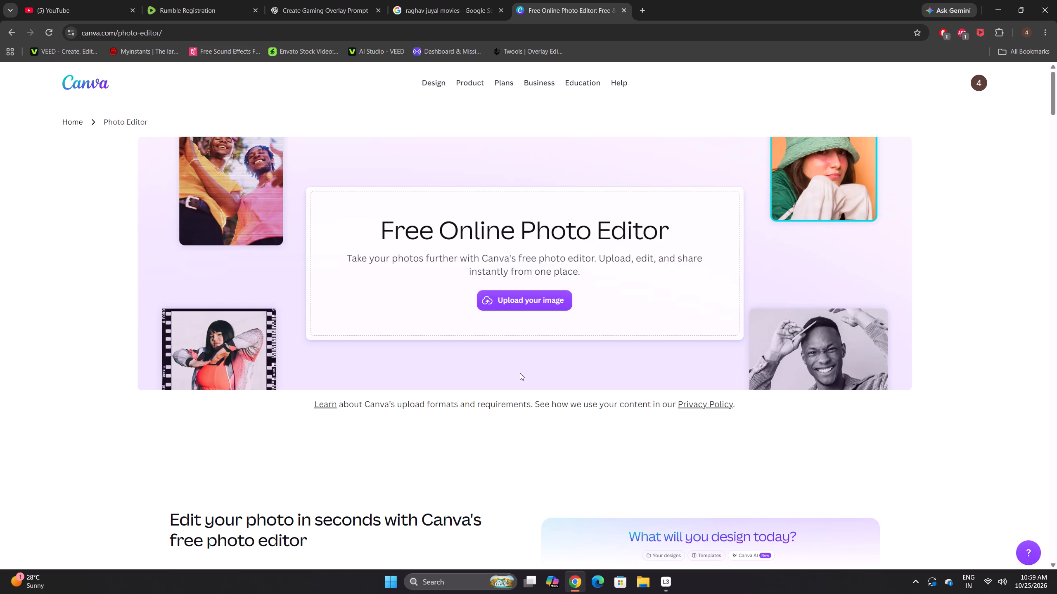
In File Explorer, copy photo IMG_20261024_172054 from the DCIM Camera folder on the REDMI Turbo 5 phone.
click(642, 578)
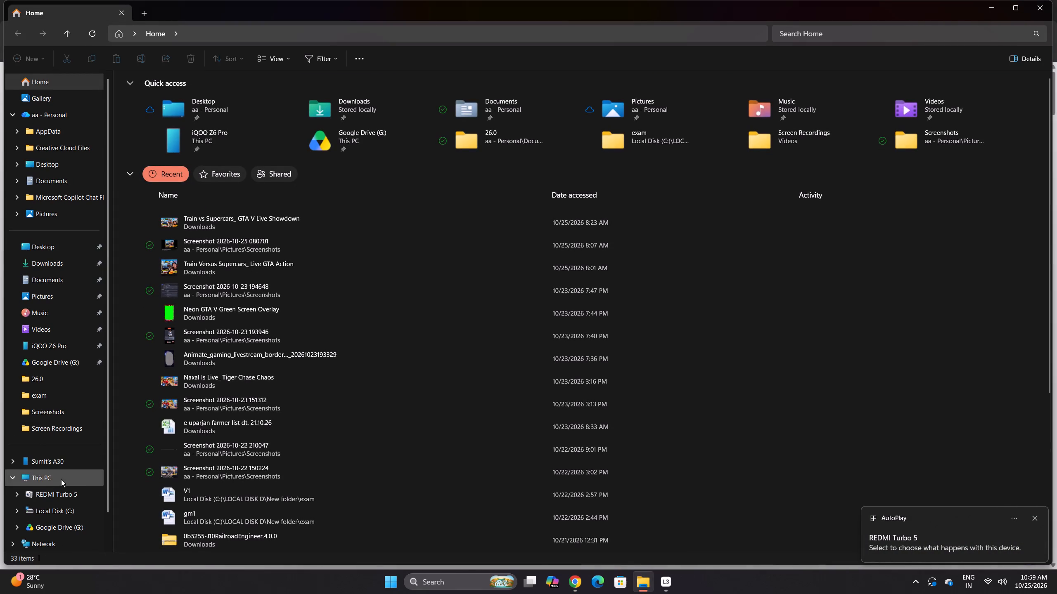
click(62, 492)
double_click(197, 87)
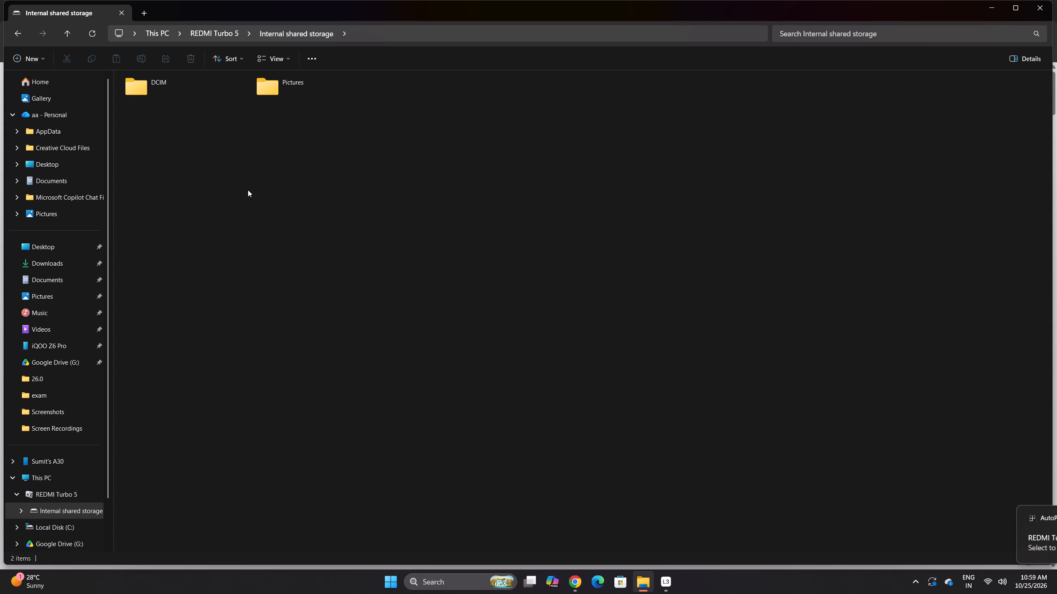
double_click(179, 96)
double_click(189, 86)
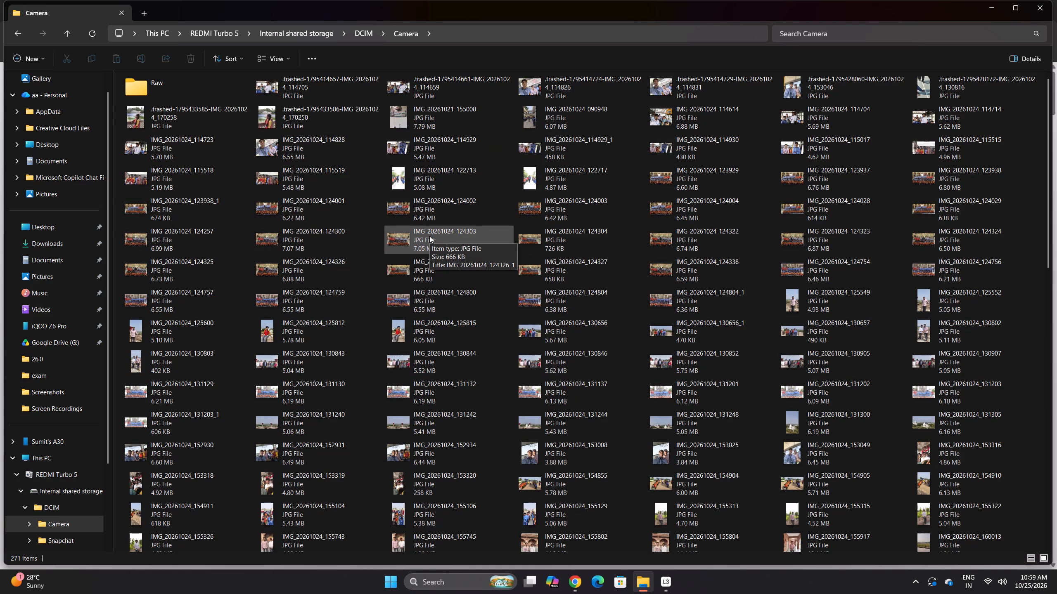
scroll(434, 238, down, 13)
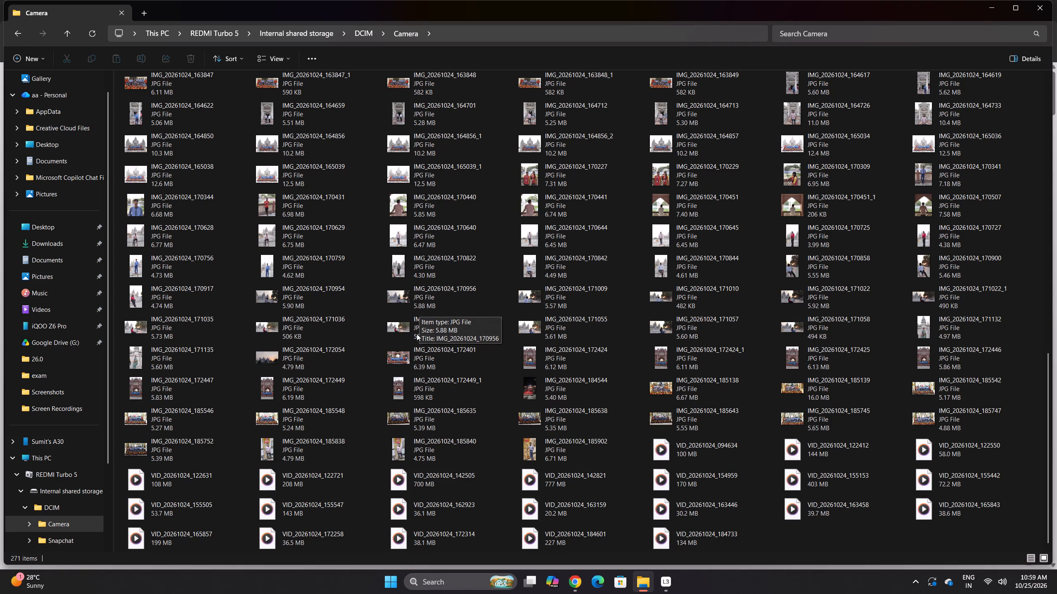
click(307, 360)
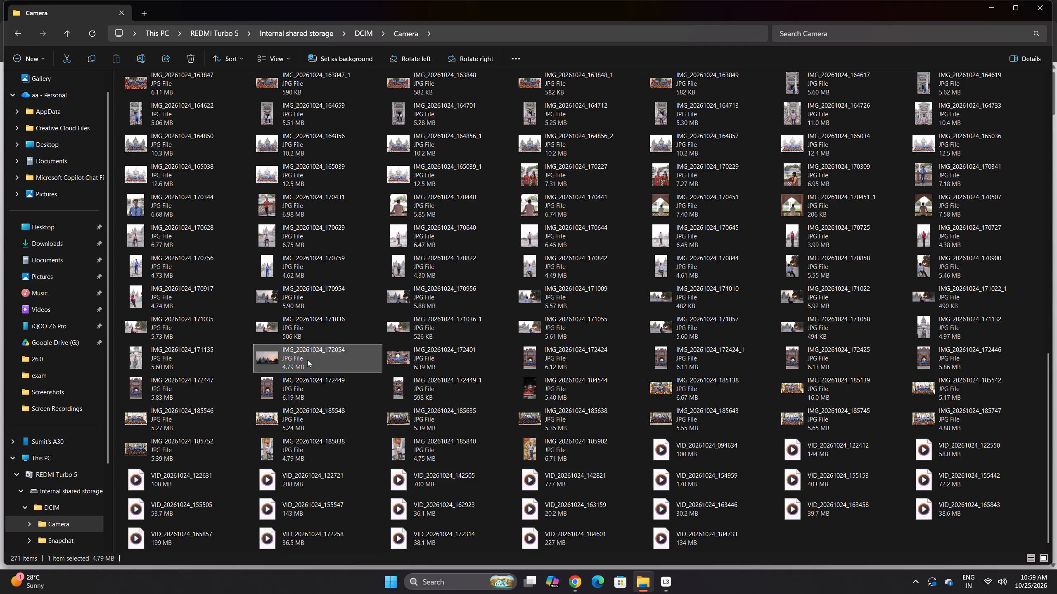
right_click(307, 360)
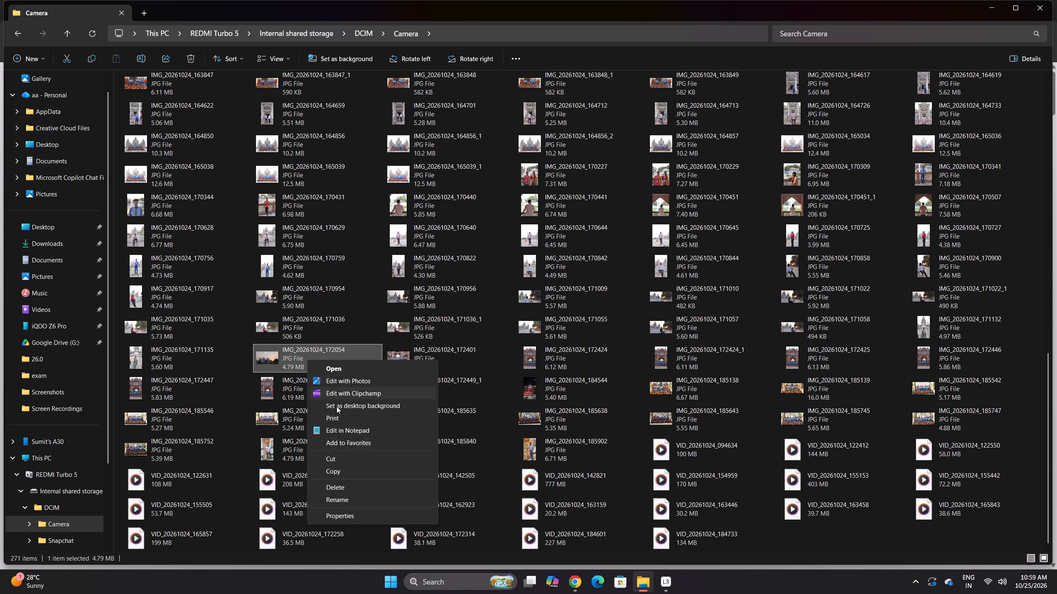
click(334, 468)
Paste the copied photo into the computer's Pictures folder.
click(43, 280)
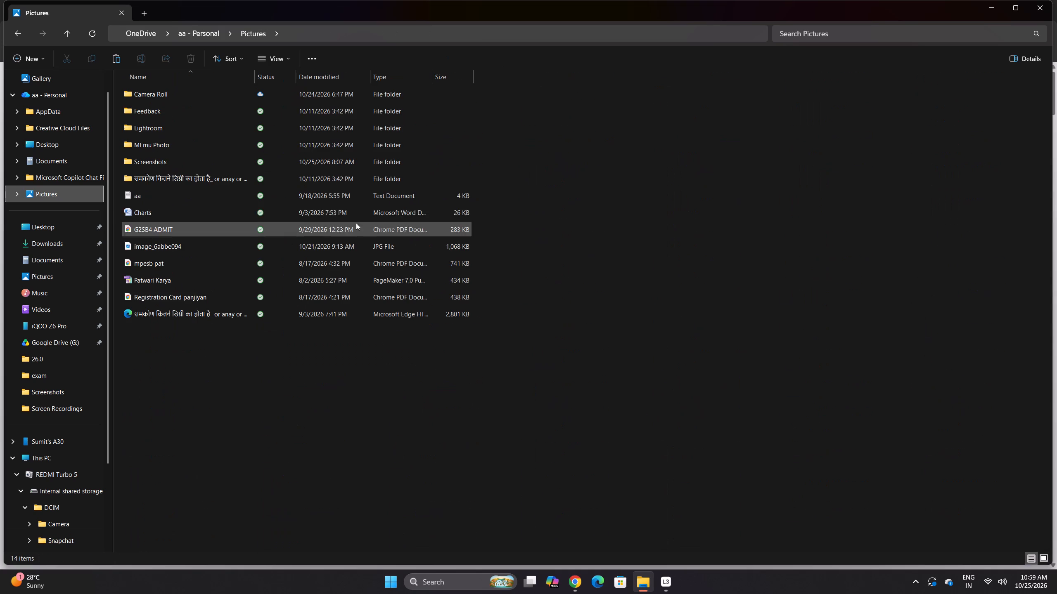
right_click(304, 432)
right_click(304, 432)
click(319, 449)
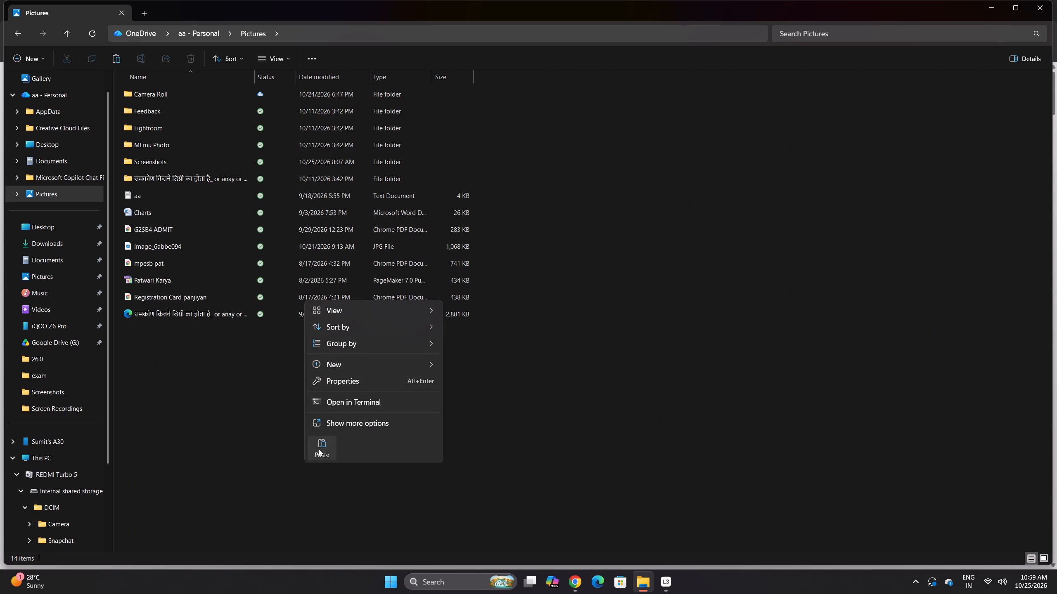
Return to Canva in the browser and upload IMG_20261024_172054 from the Pictures folder into the photo editor.
click(641, 584)
click(541, 297)
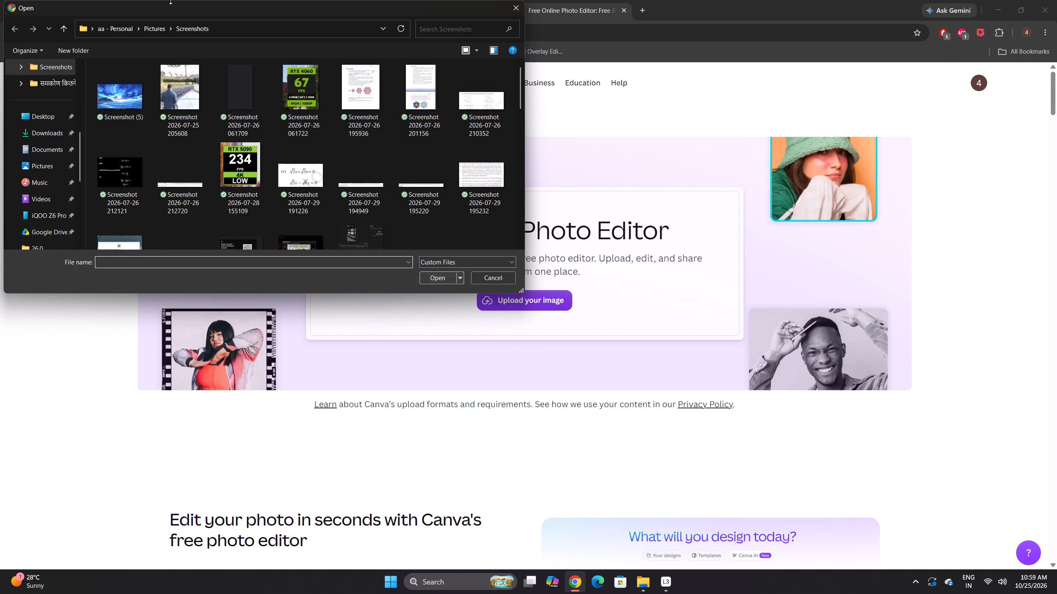
click(55, 169)
scroll(259, 169, down, 3)
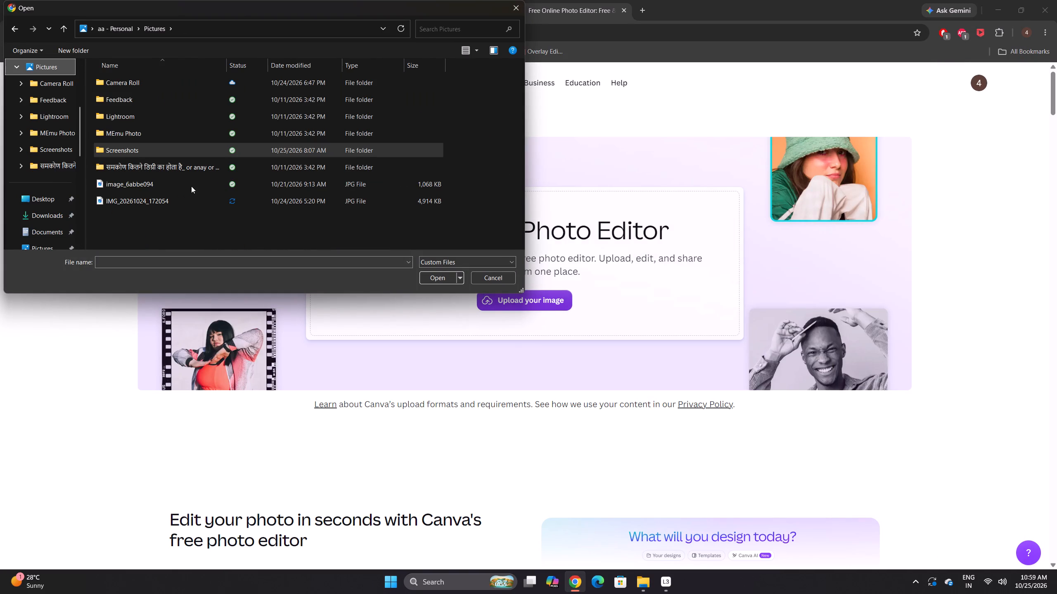
double_click(187, 199)
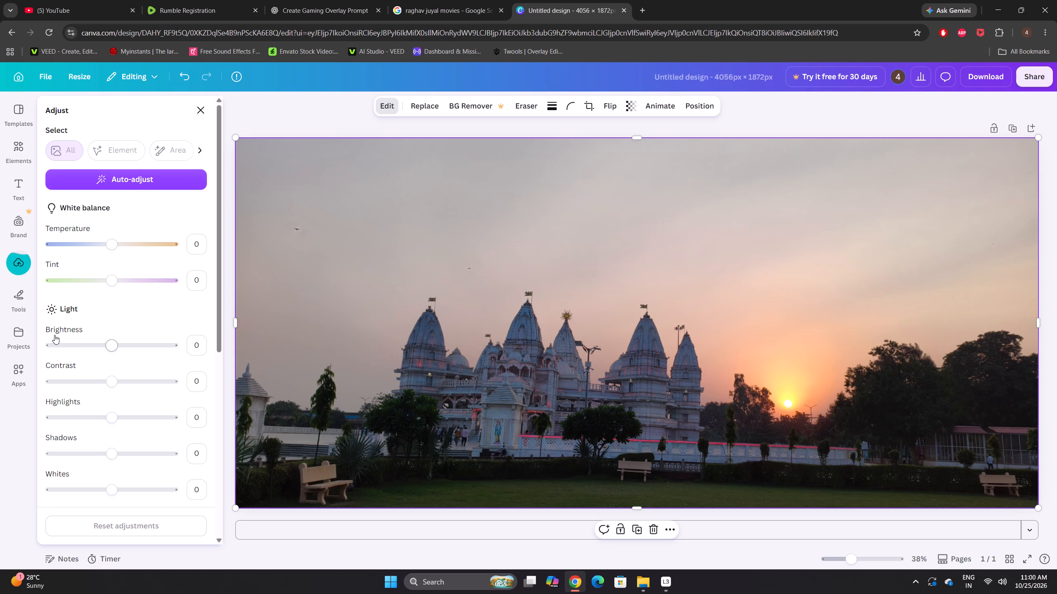
Set the temple photo's brightness to 28 and its contrast to -58.
drag(114, 350, 120, 351)
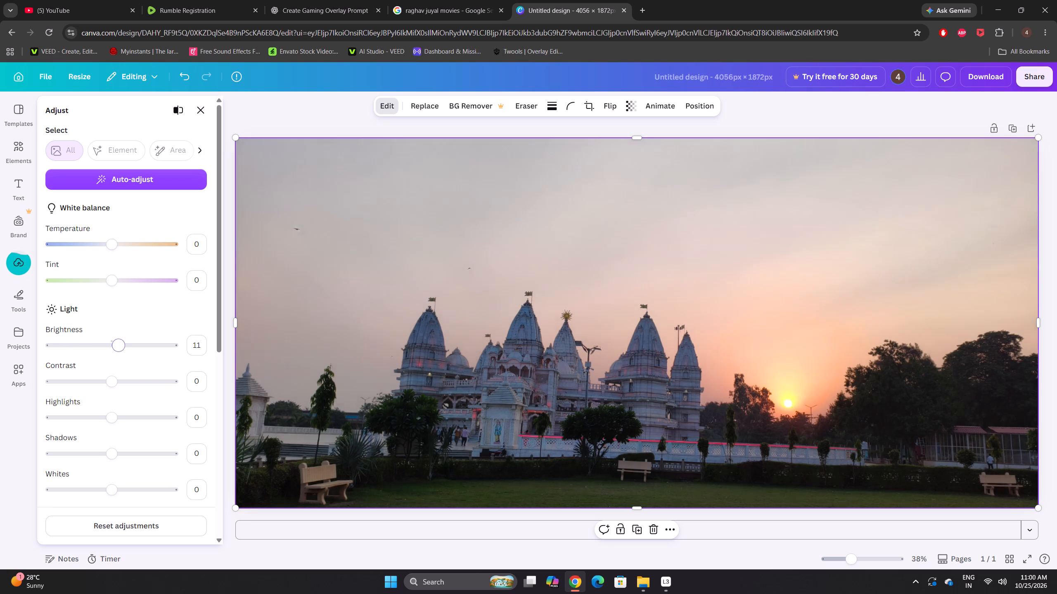
drag(120, 351, 141, 356)
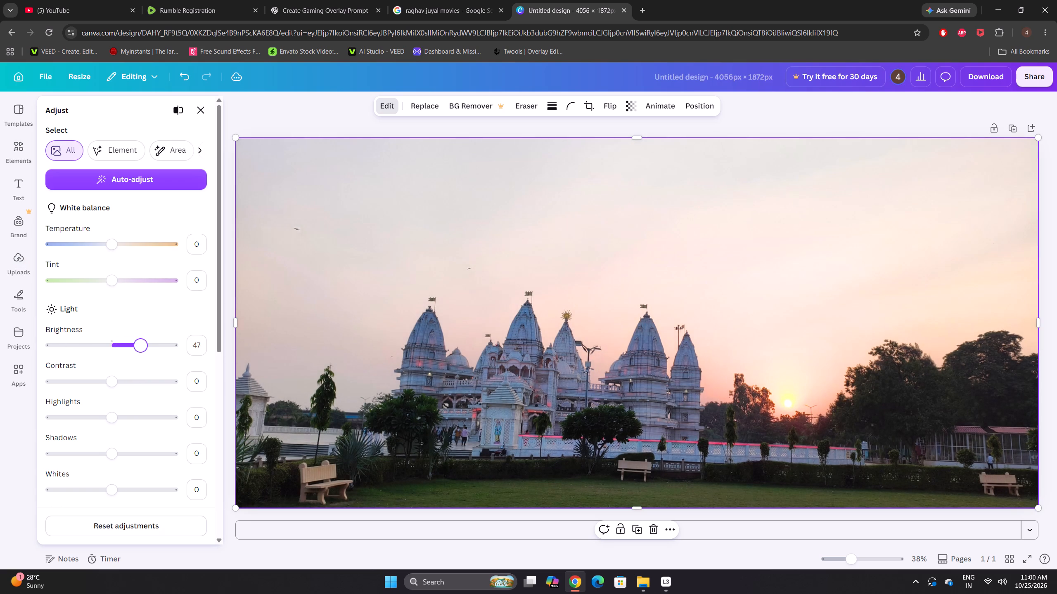
drag(141, 356, 126, 353)
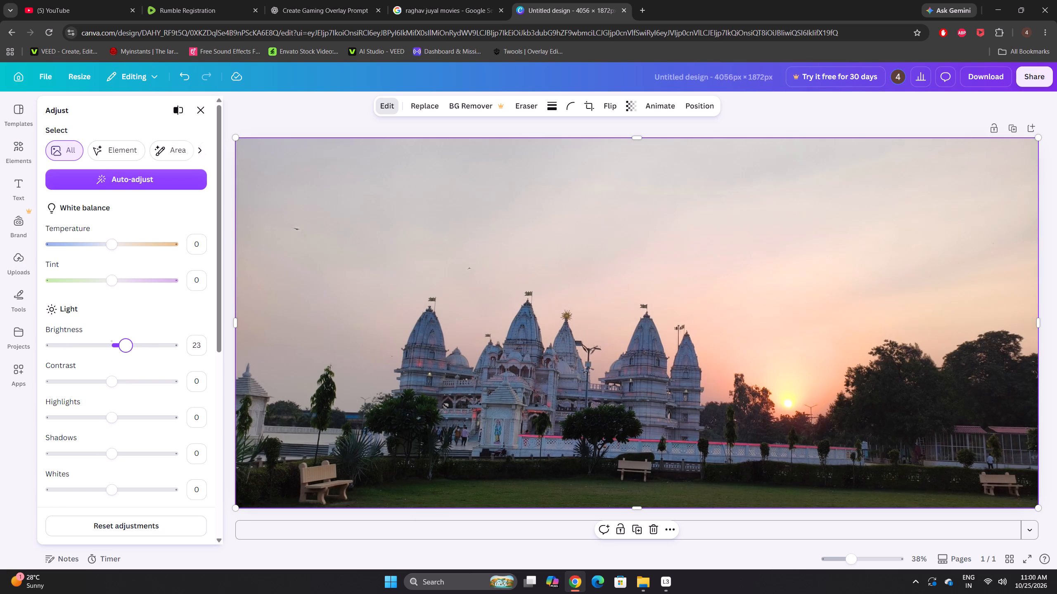
drag(126, 353, 129, 353)
drag(111, 384, 88, 381)
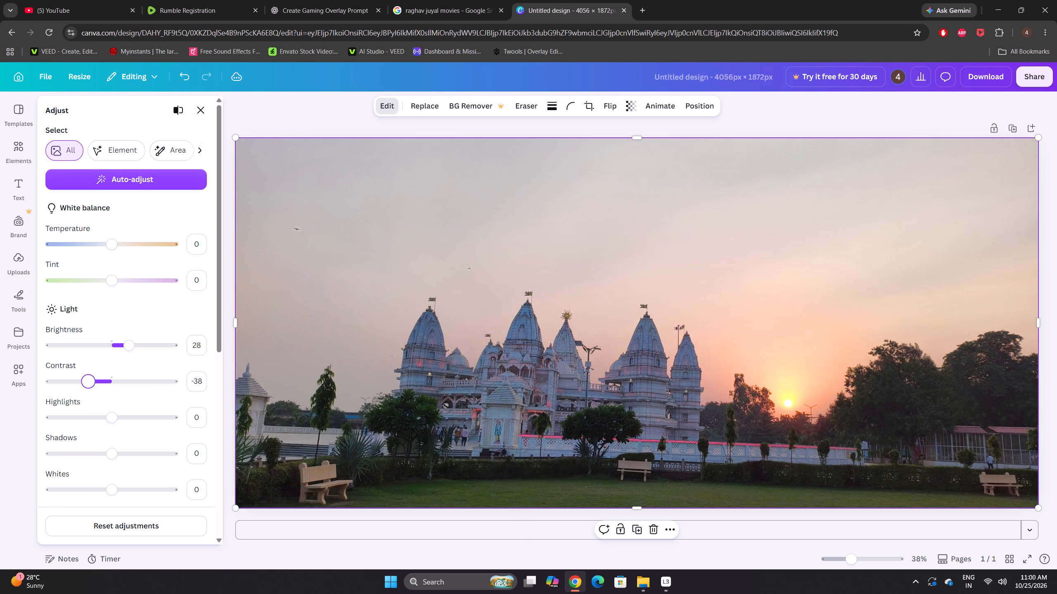
drag(88, 381, 76, 381)
Set the photo's highlights to -10 and its shadows to 70.
scroll(123, 382, down, 2)
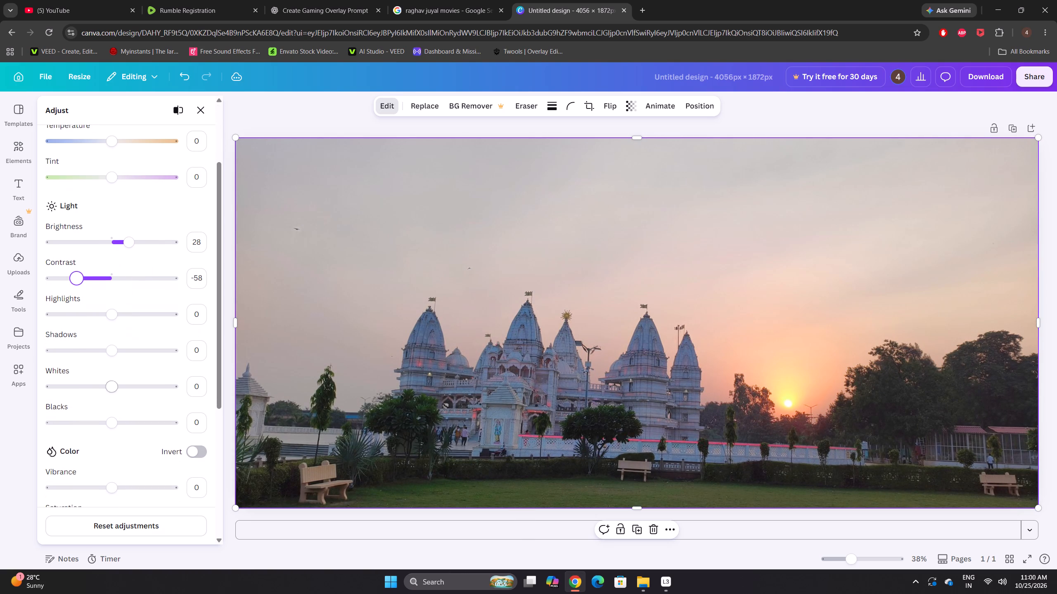
drag(109, 316, 88, 323)
drag(88, 323, 106, 325)
drag(113, 353, 149, 354)
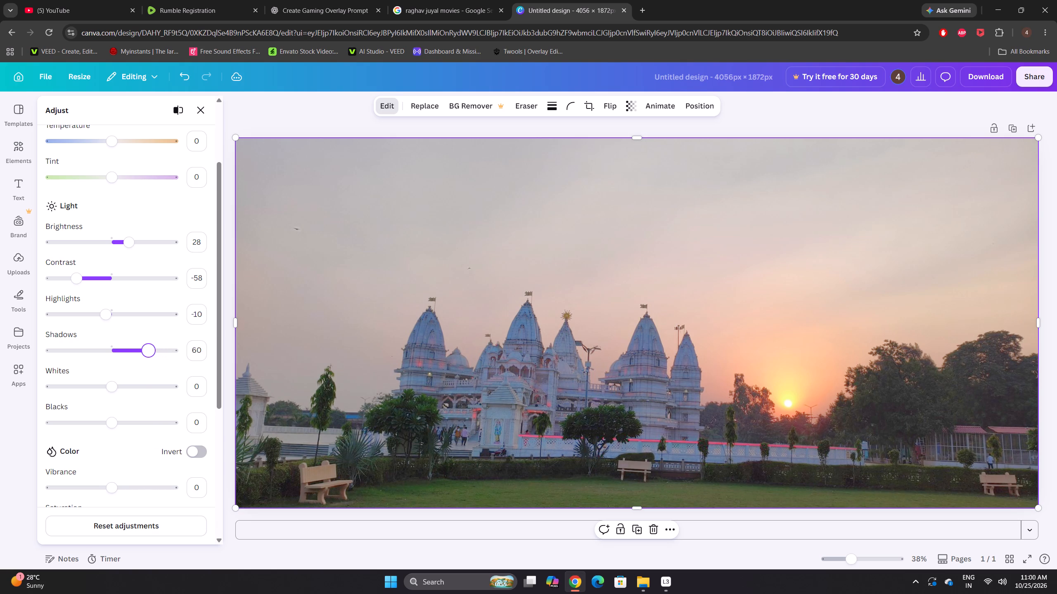
drag(149, 354, 155, 354)
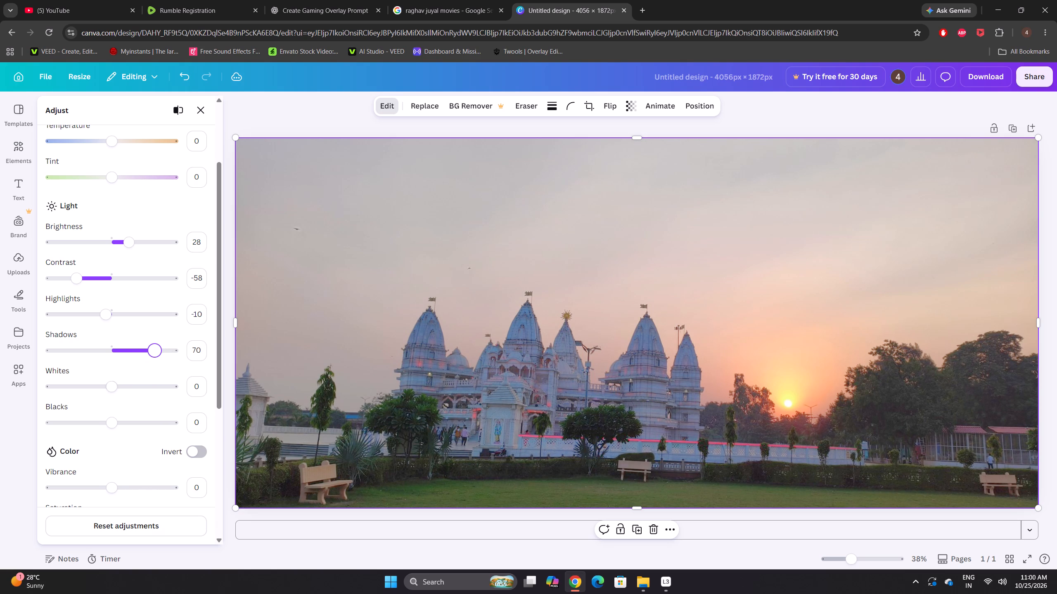
Set the photo's whites to -23 and its blacks to -10.
scroll(118, 384, down, 1)
click(116, 386)
drag(109, 337, 151, 342)
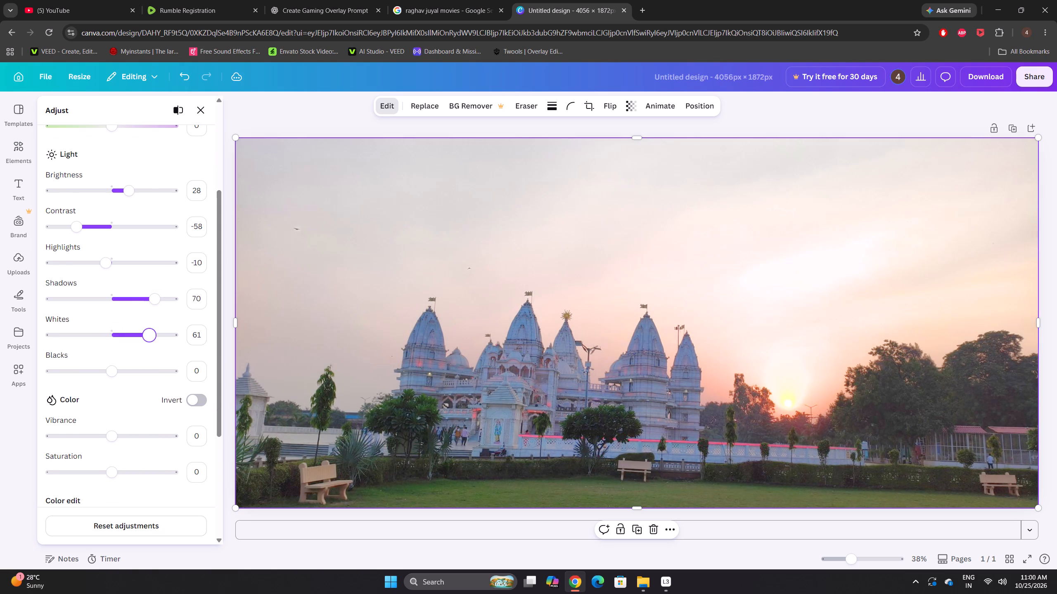
drag(151, 342, 104, 346)
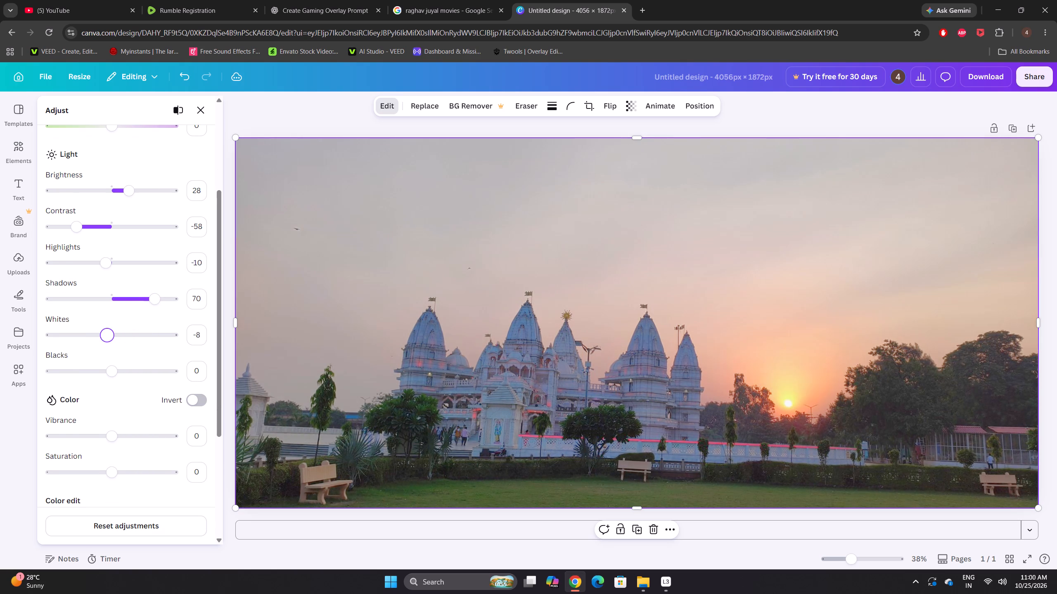
drag(104, 346, 97, 345)
drag(112, 367, 134, 369)
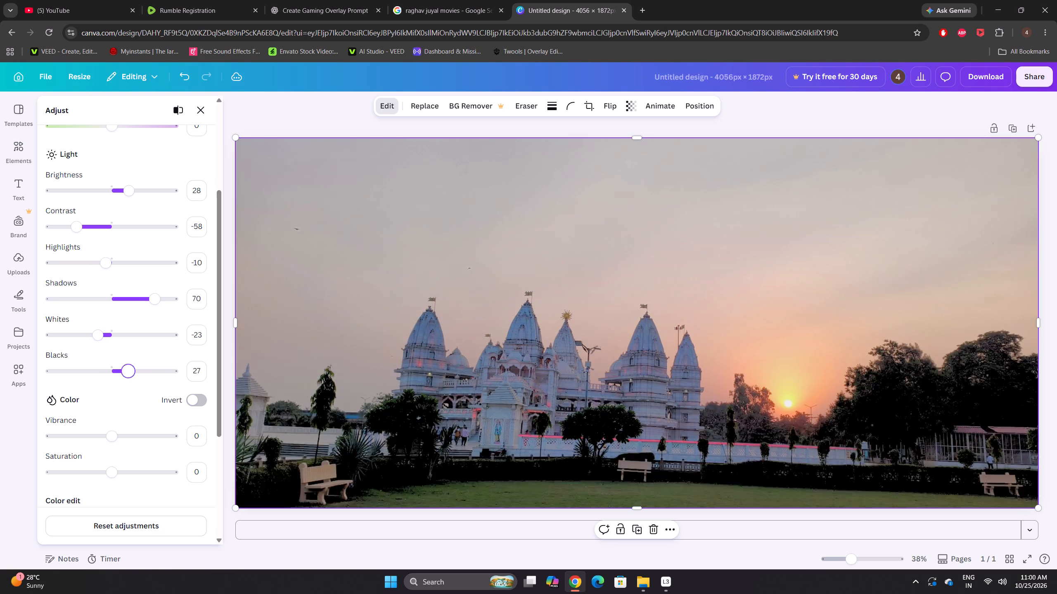
drag(134, 369, 103, 365)
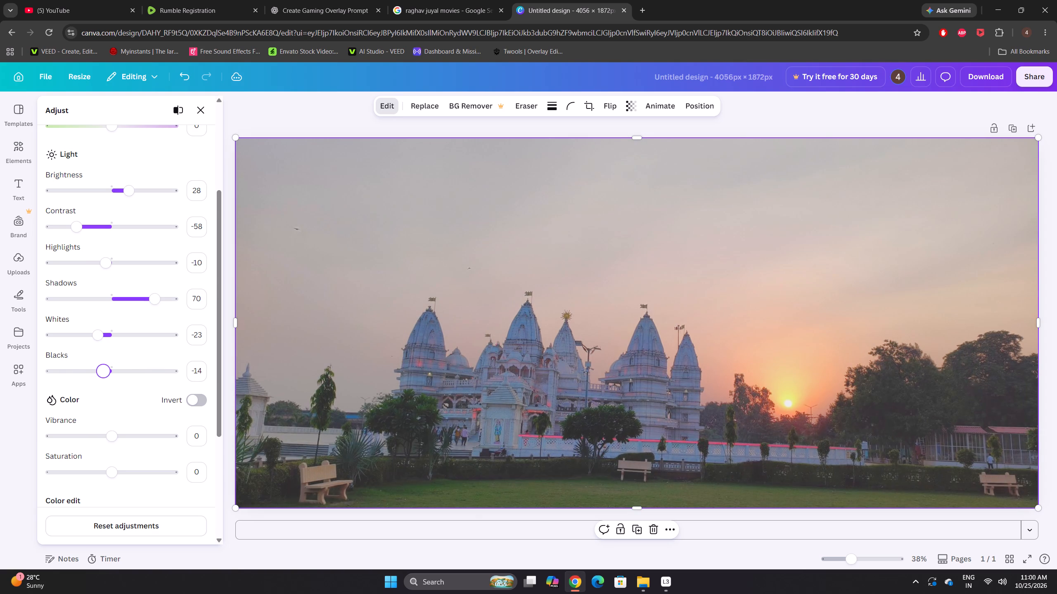
drag(103, 365, 105, 365)
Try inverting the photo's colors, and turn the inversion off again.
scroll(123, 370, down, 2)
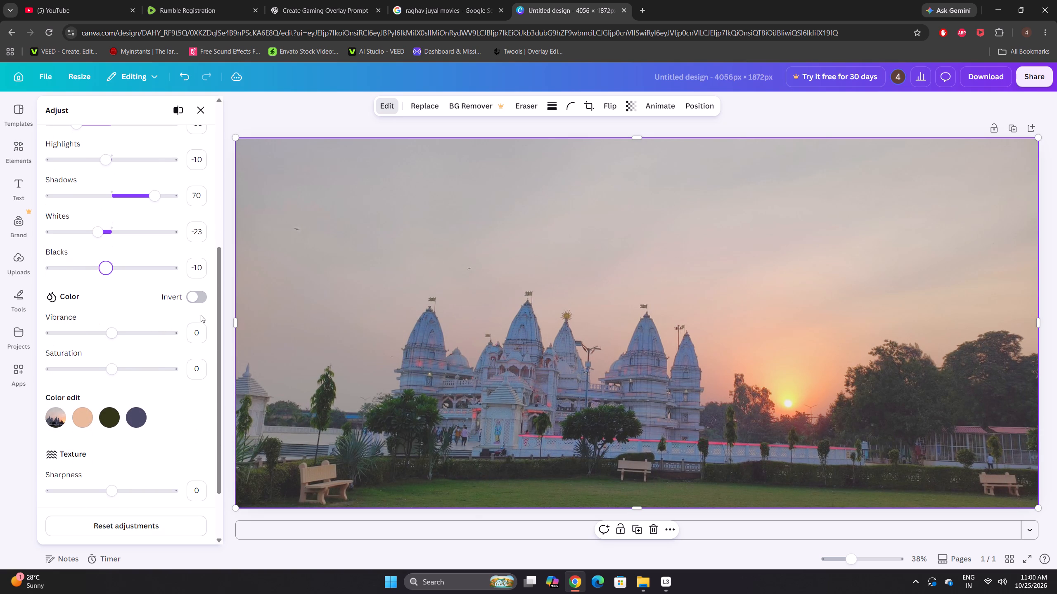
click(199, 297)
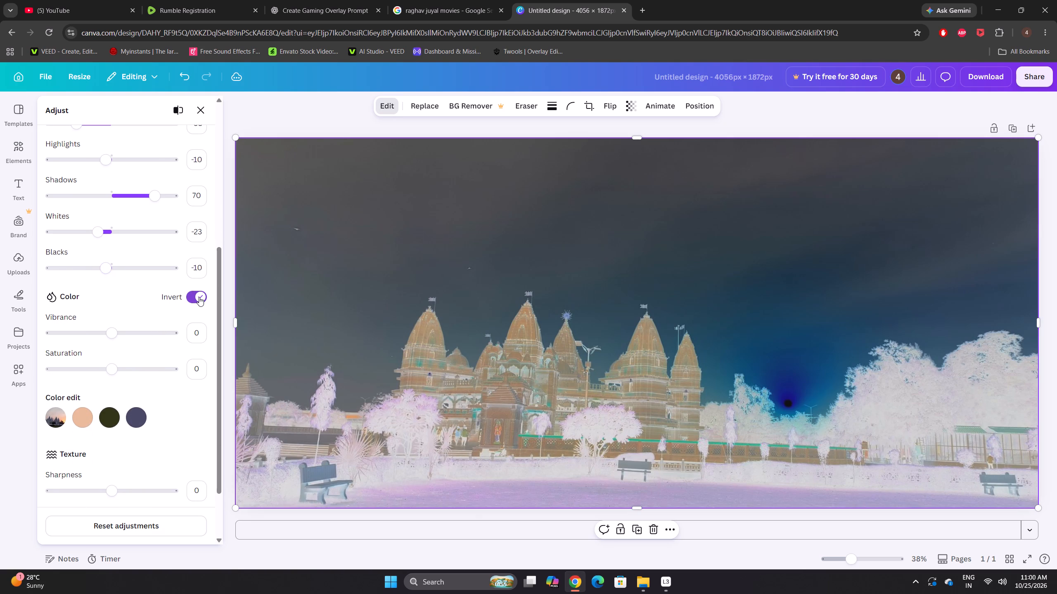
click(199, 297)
Set the temple photo's vibrance to 19 and its saturation to 28, trying stronger and weaker values of each.
drag(115, 337, 116, 337)
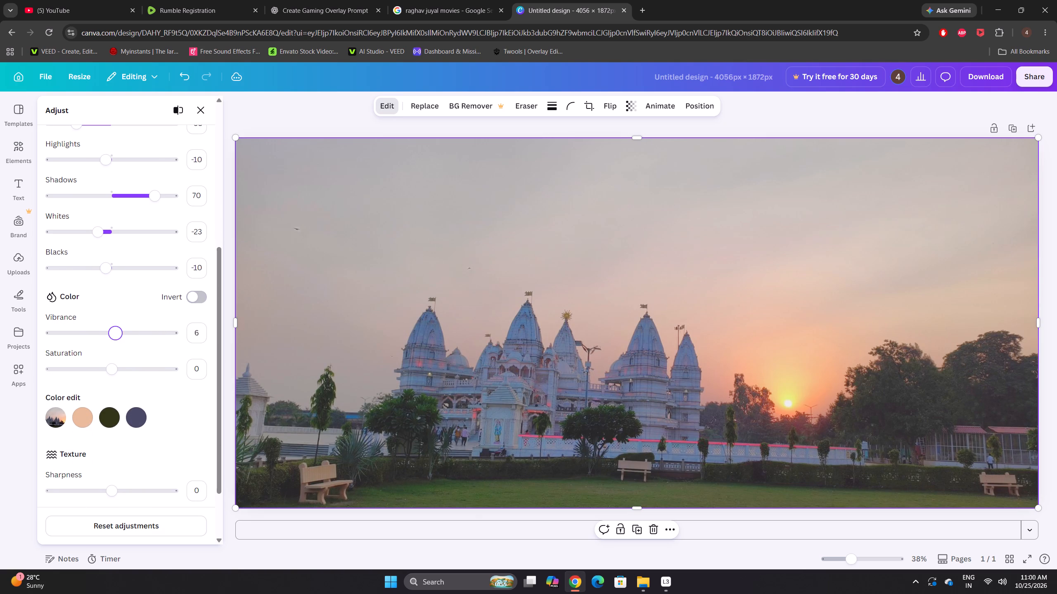
drag(116, 337, 174, 344)
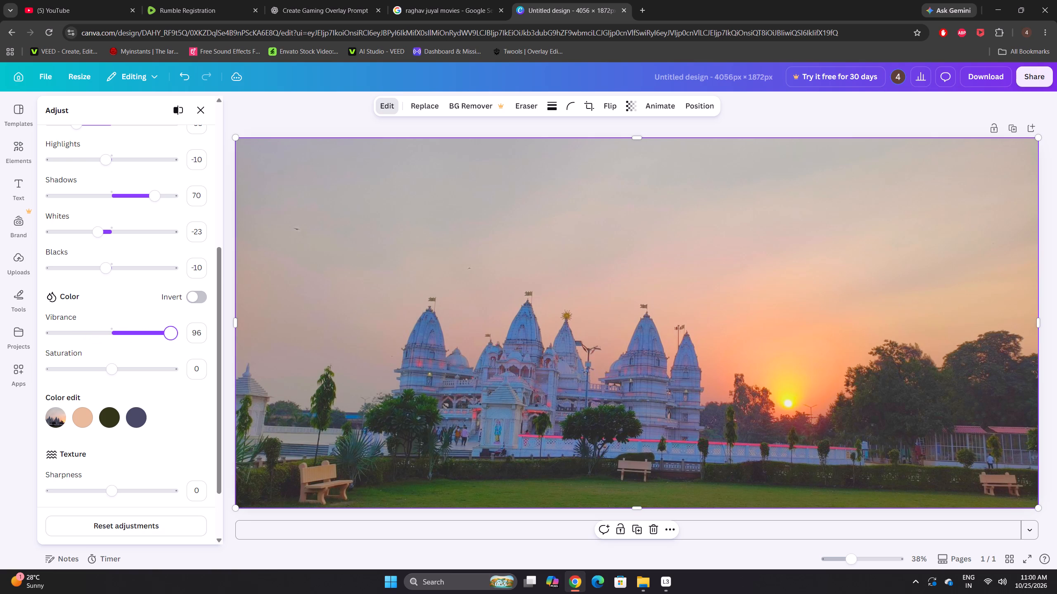
drag(174, 344, 100, 336)
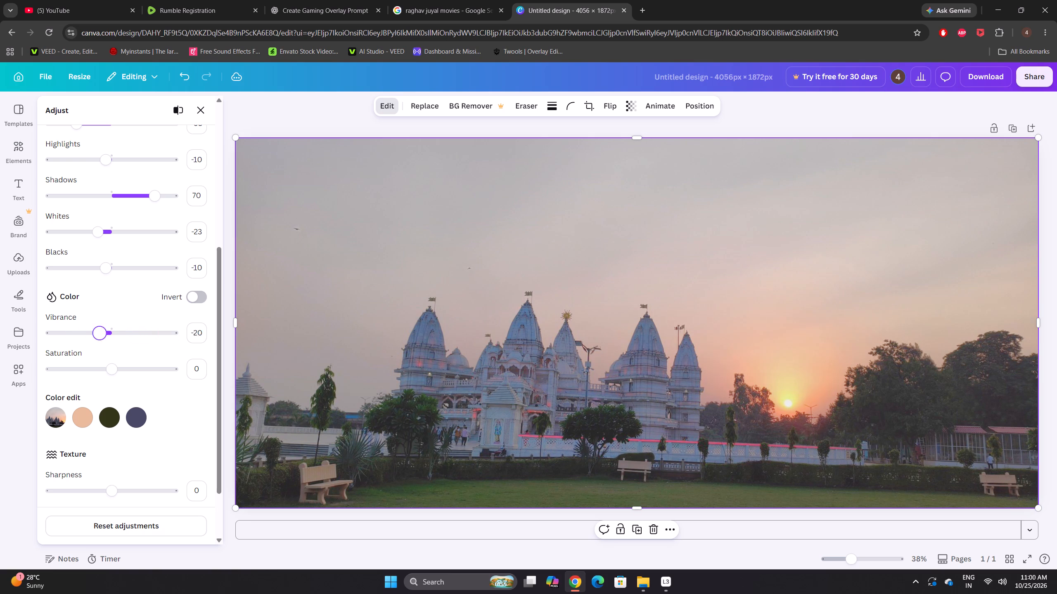
drag(100, 336, 107, 337)
drag(107, 337, 111, 337)
drag(111, 371, 135, 372)
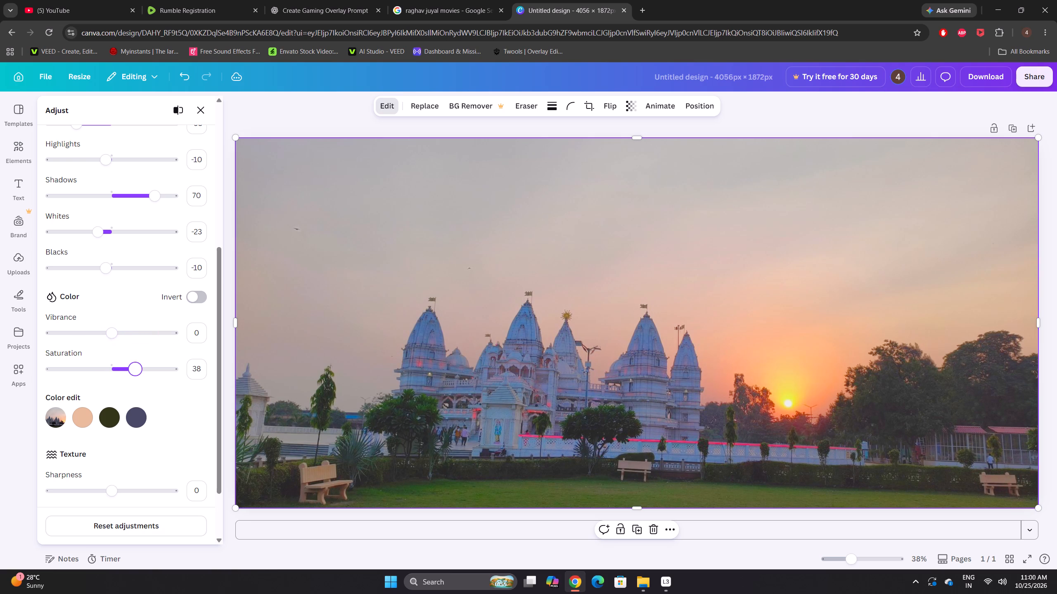
drag(135, 372, 109, 369)
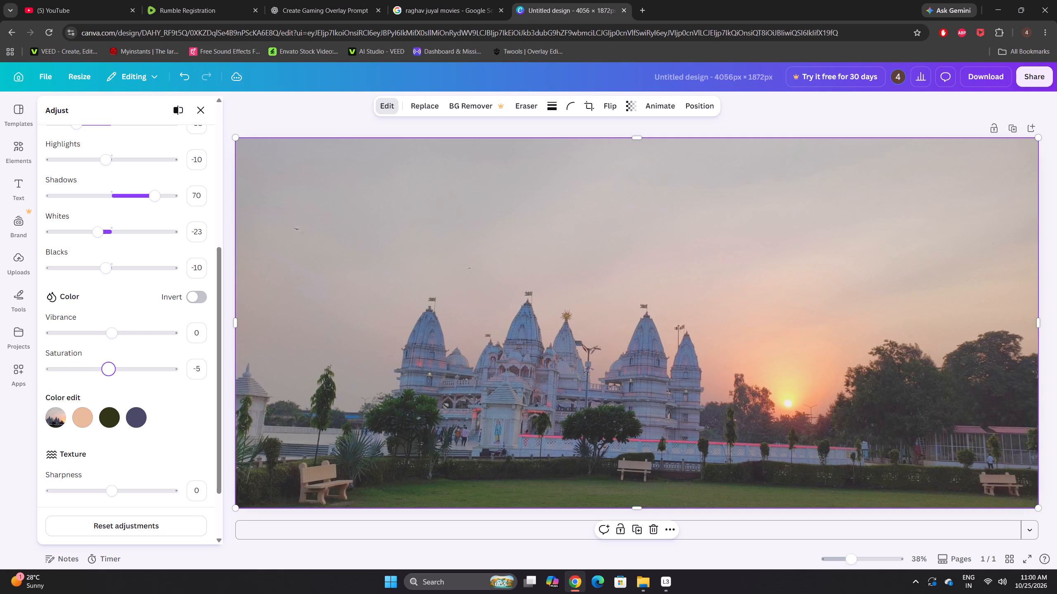
drag(109, 369, 141, 372)
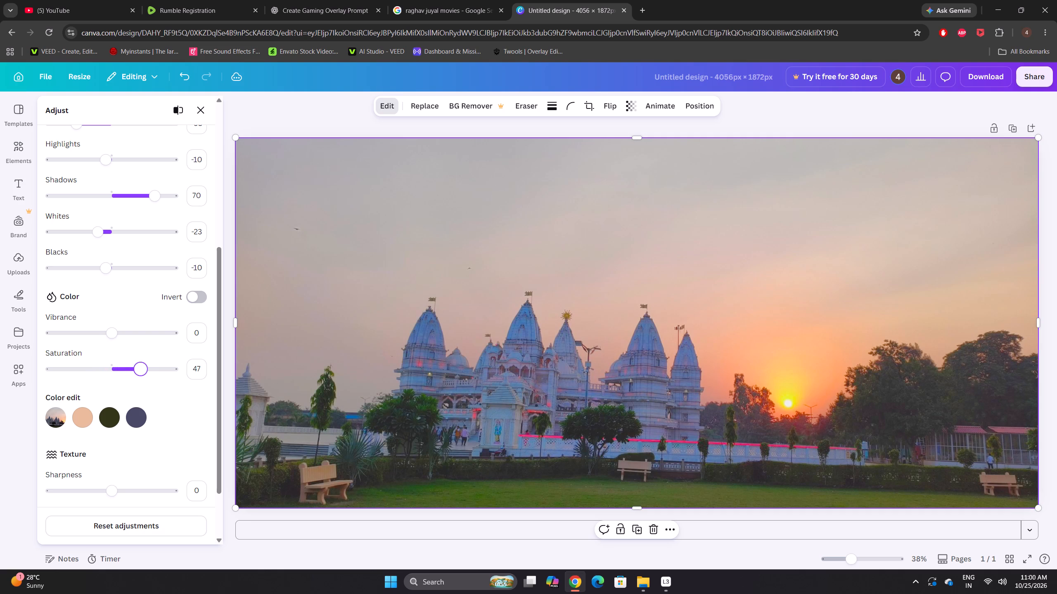
drag(141, 372, 139, 372)
drag(139, 373, 129, 373)
drag(114, 332, 118, 341)
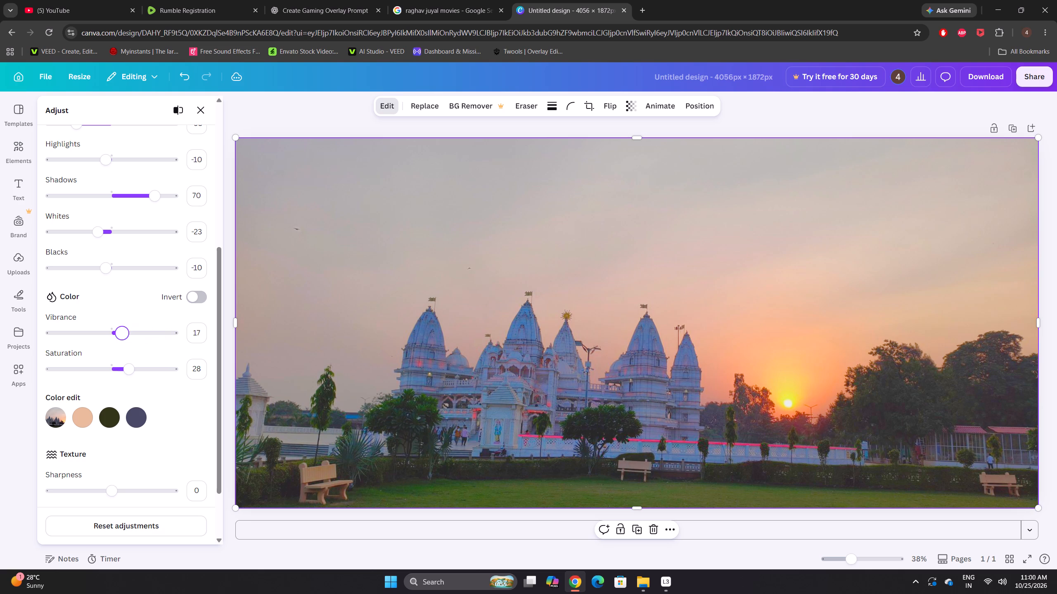
drag(118, 341, 123, 342)
Set the photo's sharpness to 23 and its clarity to 28.
scroll(118, 376, down, 2)
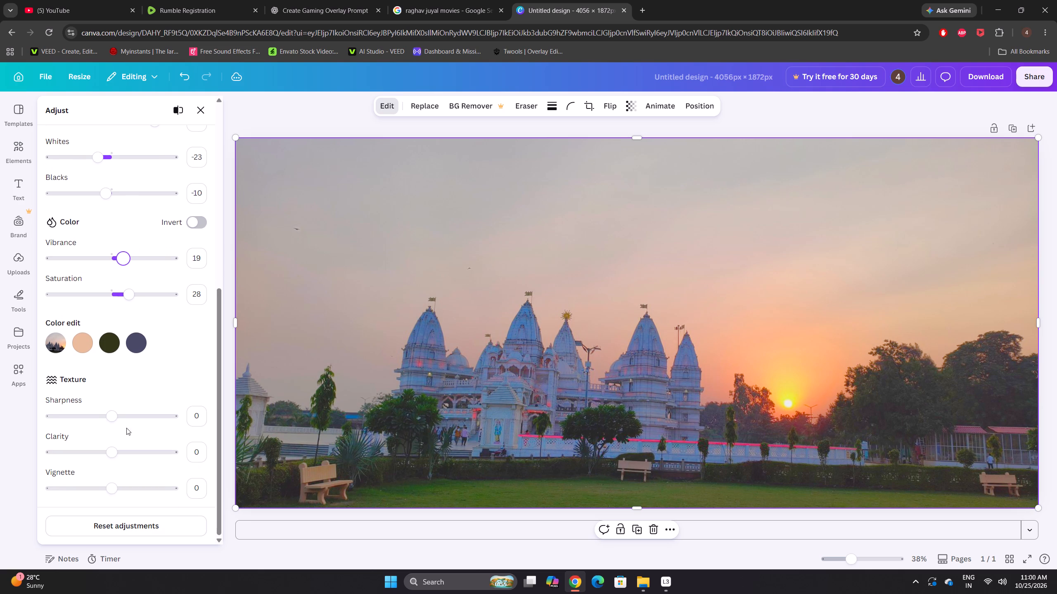
drag(113, 416, 150, 422)
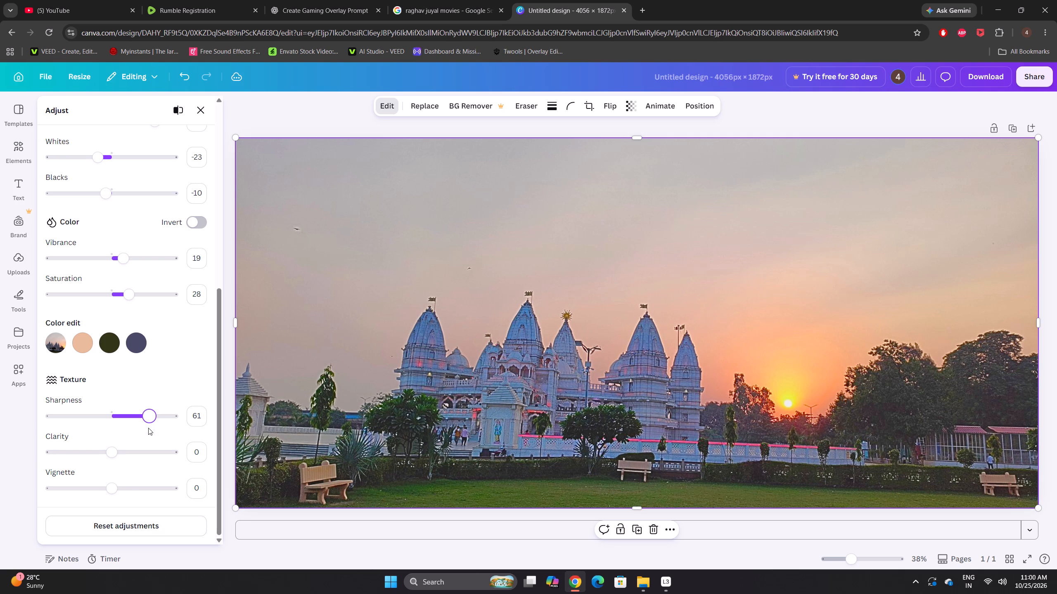
drag(146, 419, 126, 419)
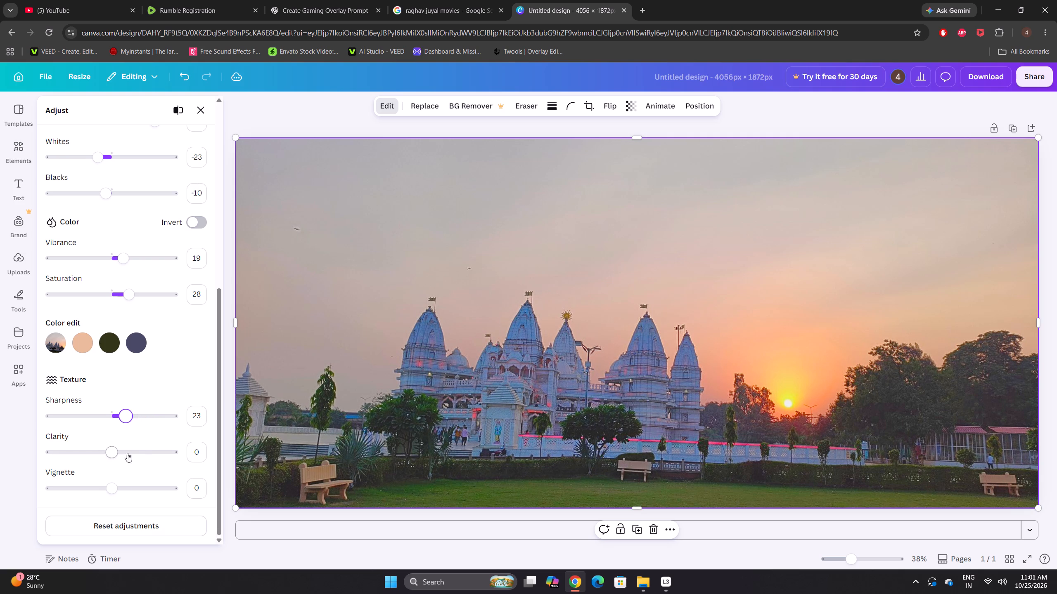
drag(112, 455, 161, 457)
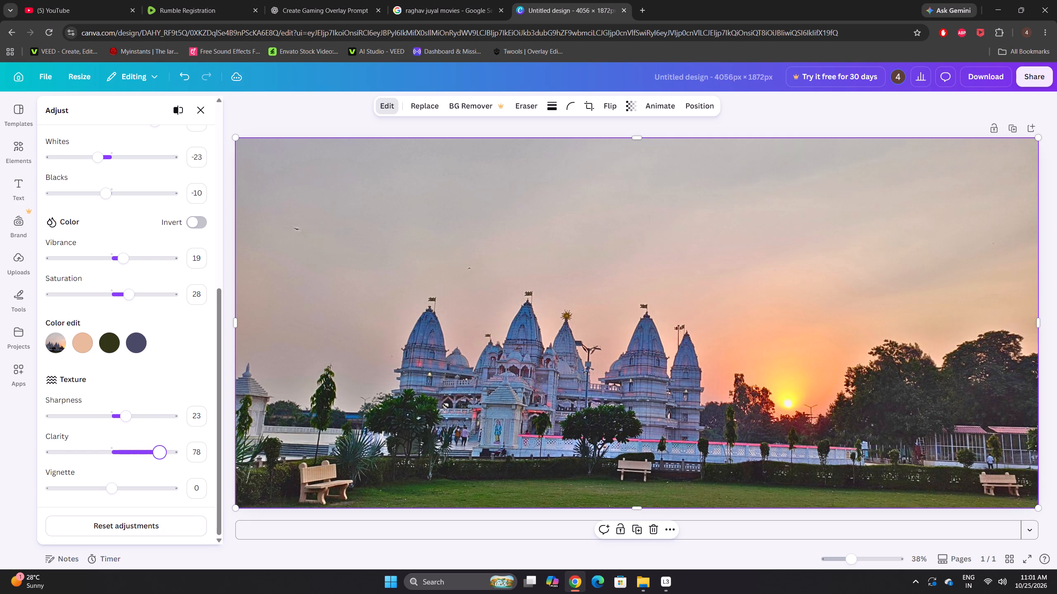
drag(161, 457, 129, 456)
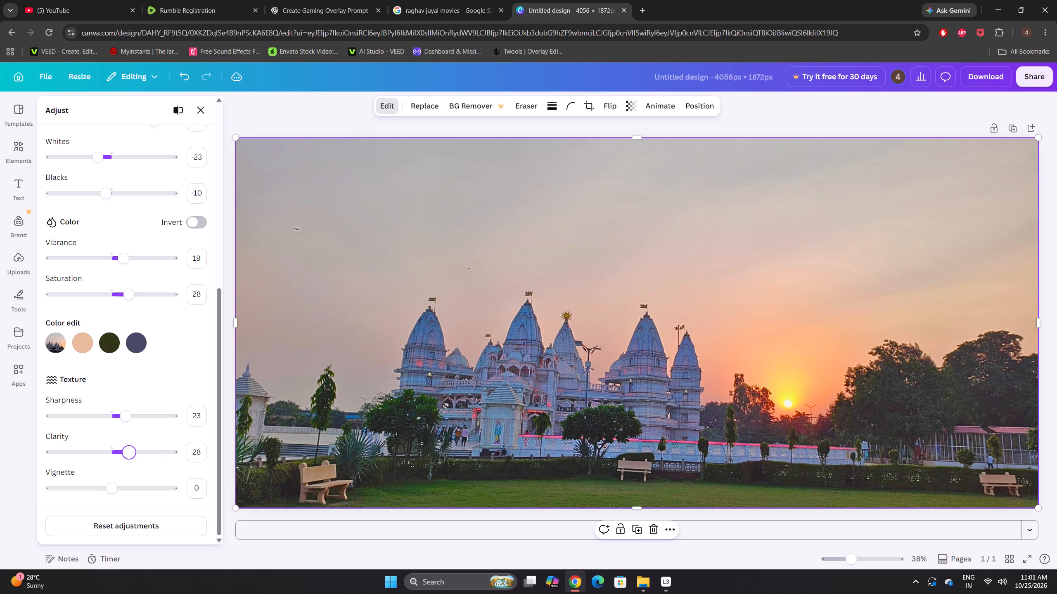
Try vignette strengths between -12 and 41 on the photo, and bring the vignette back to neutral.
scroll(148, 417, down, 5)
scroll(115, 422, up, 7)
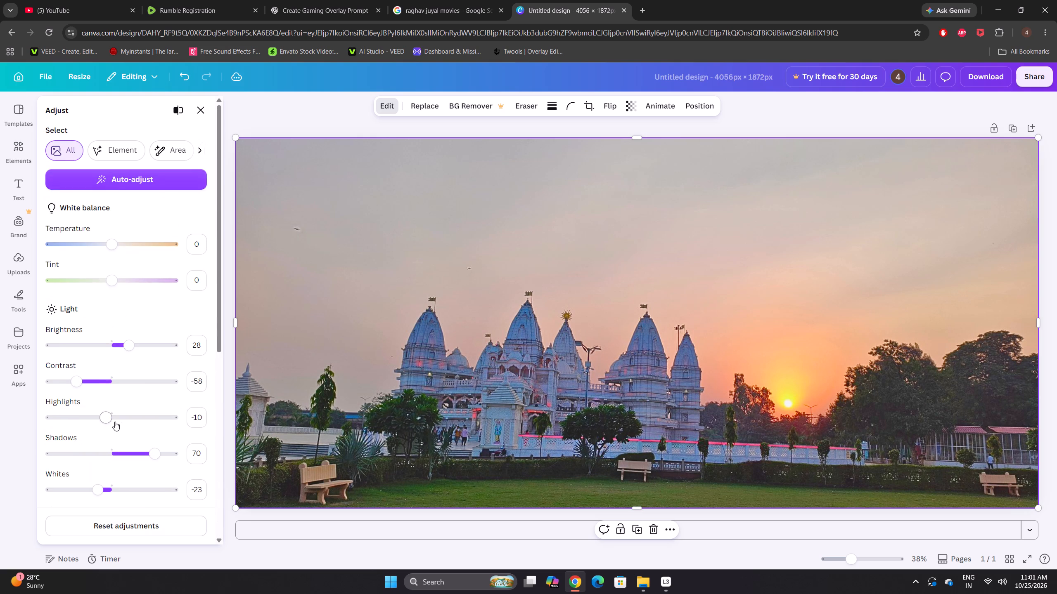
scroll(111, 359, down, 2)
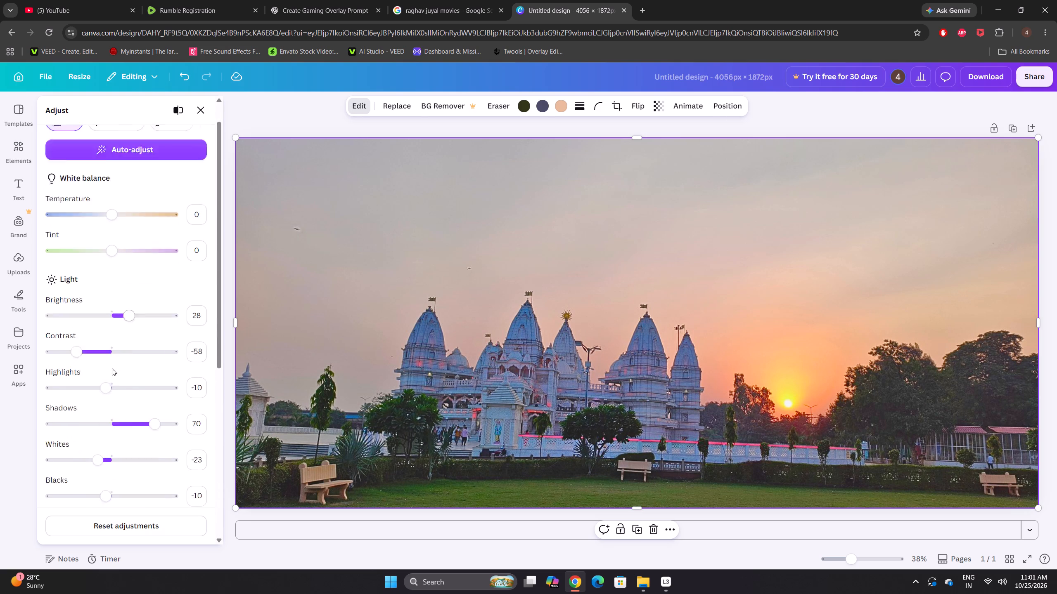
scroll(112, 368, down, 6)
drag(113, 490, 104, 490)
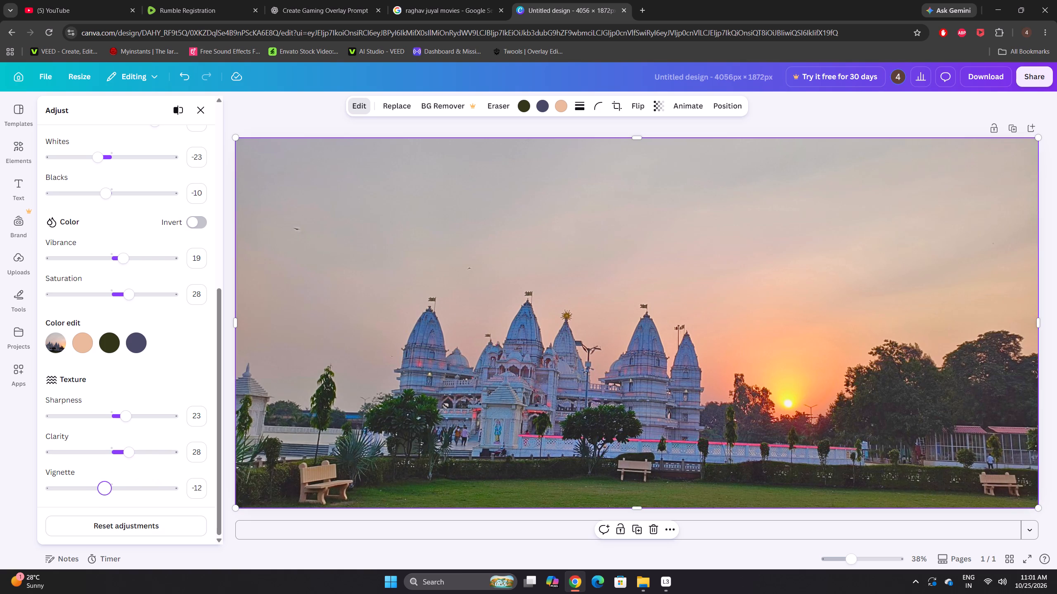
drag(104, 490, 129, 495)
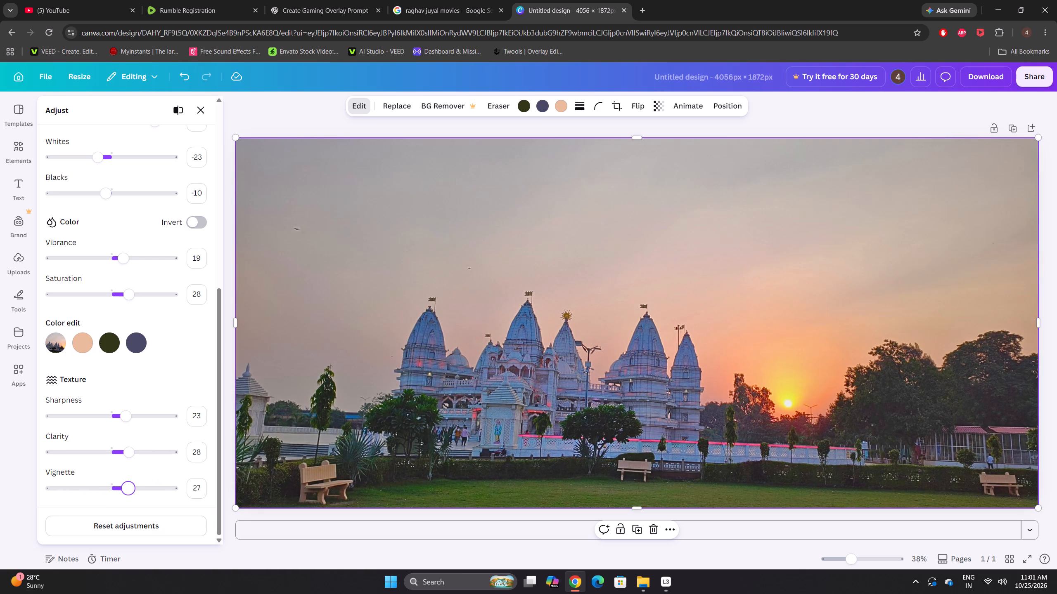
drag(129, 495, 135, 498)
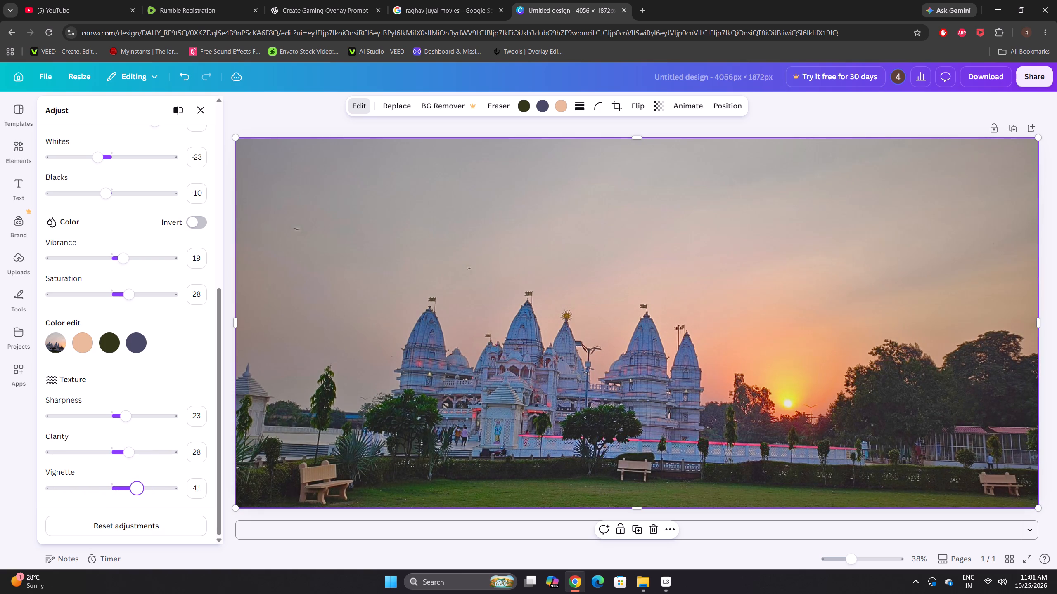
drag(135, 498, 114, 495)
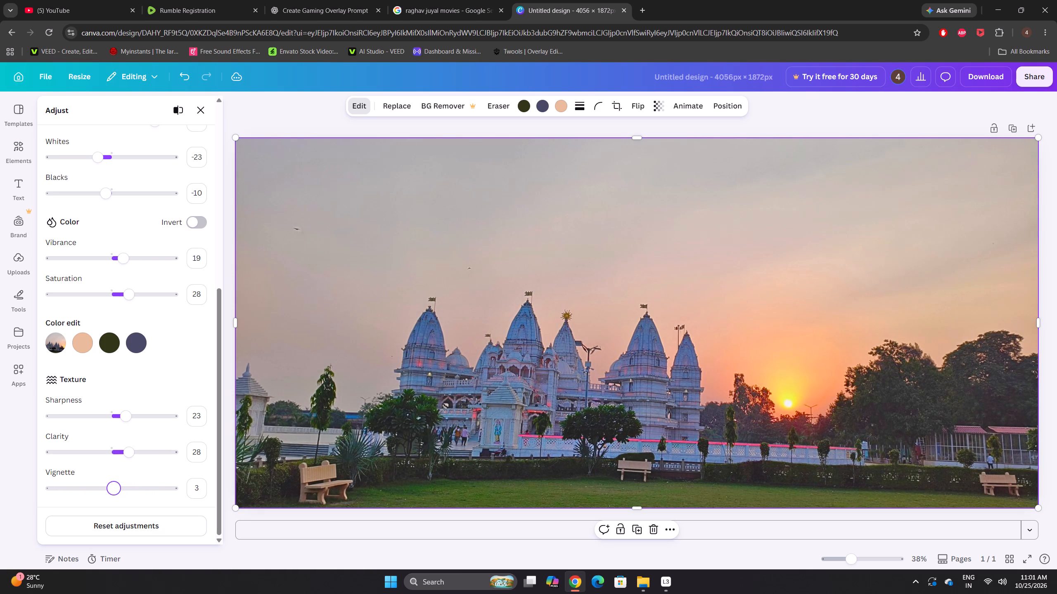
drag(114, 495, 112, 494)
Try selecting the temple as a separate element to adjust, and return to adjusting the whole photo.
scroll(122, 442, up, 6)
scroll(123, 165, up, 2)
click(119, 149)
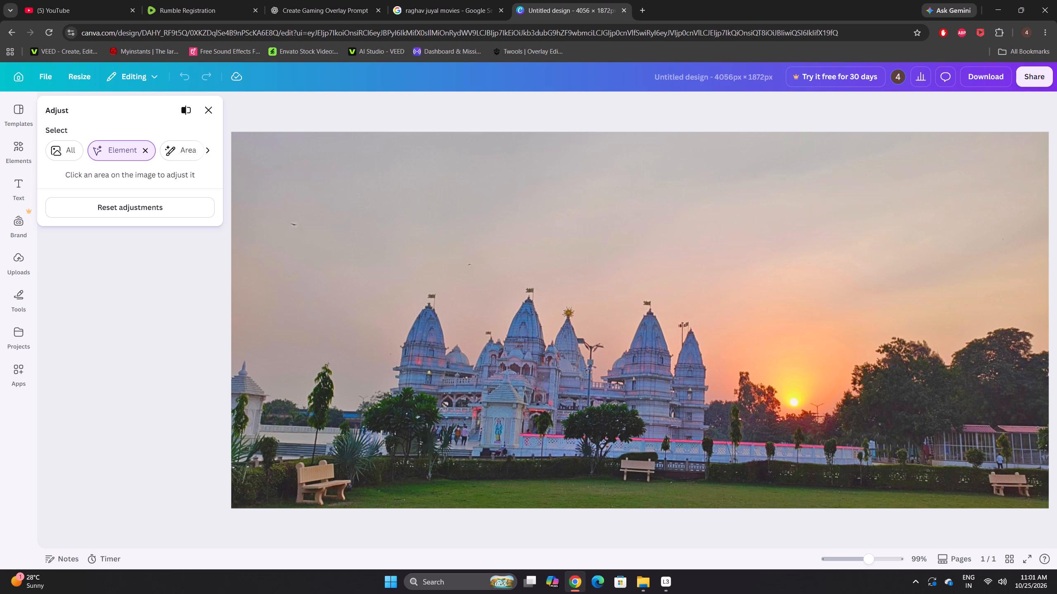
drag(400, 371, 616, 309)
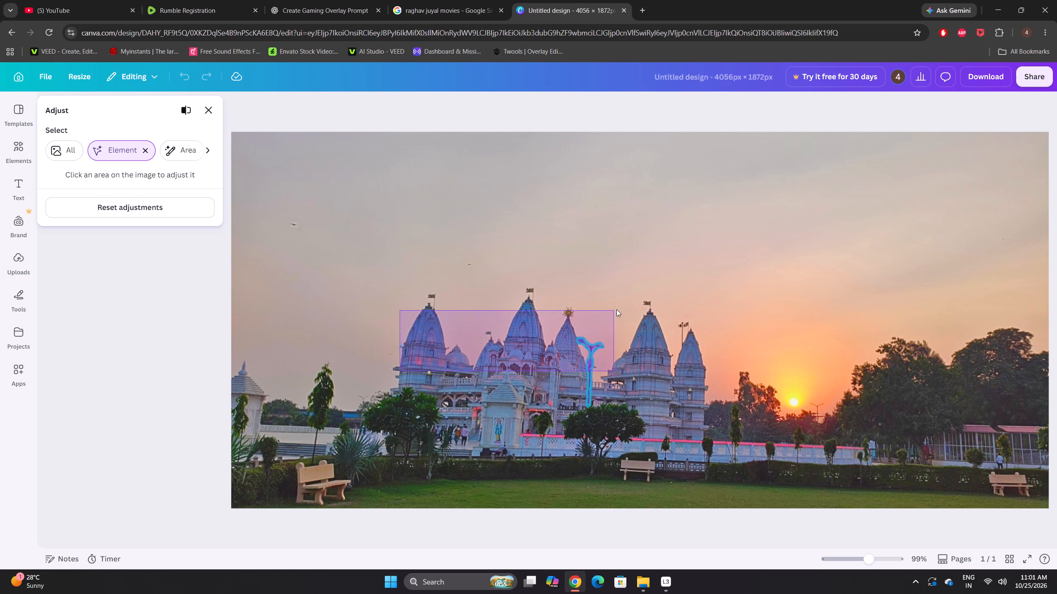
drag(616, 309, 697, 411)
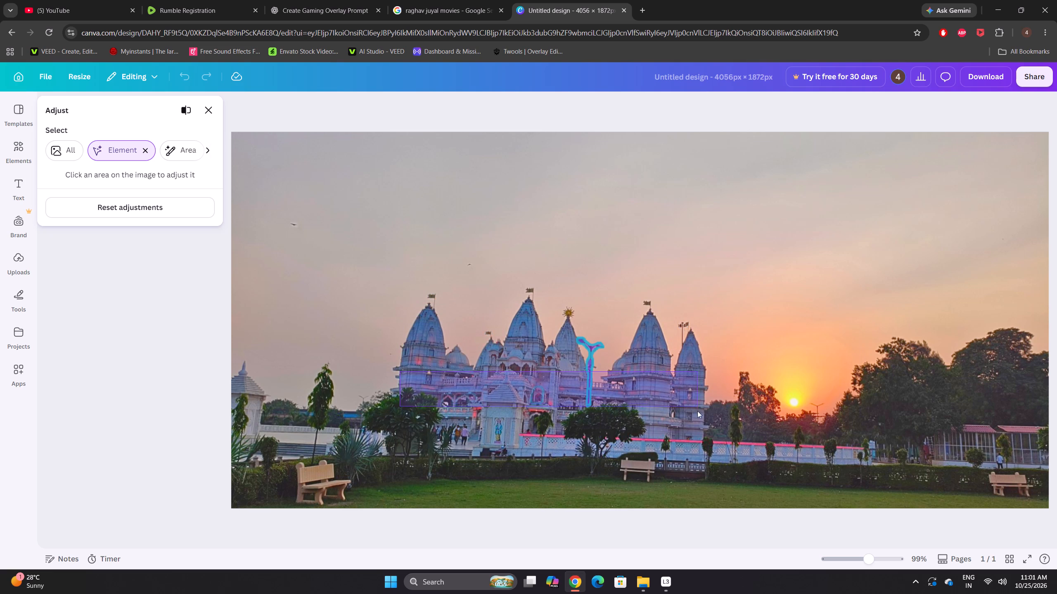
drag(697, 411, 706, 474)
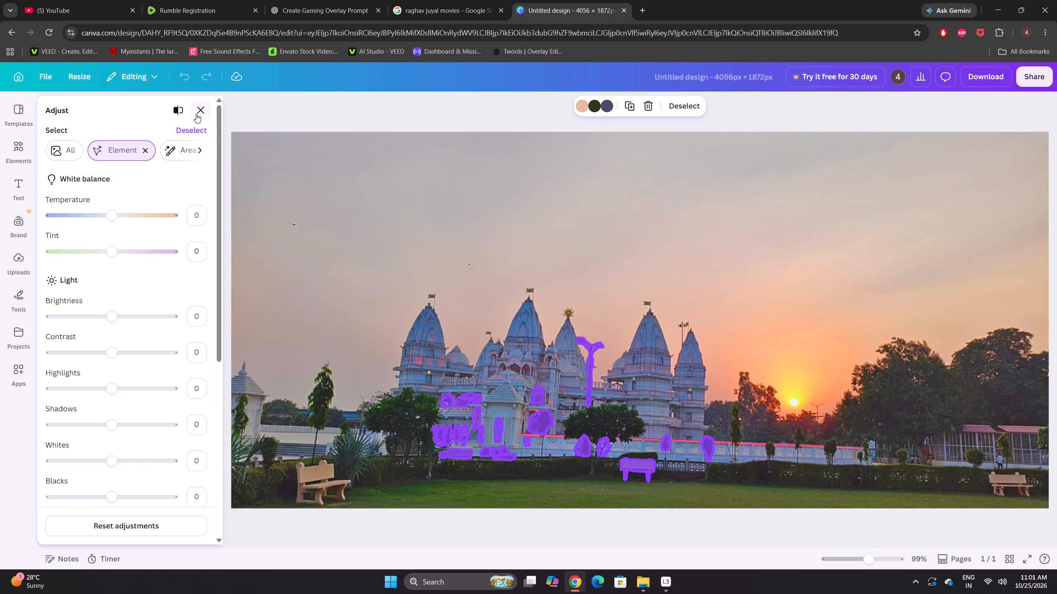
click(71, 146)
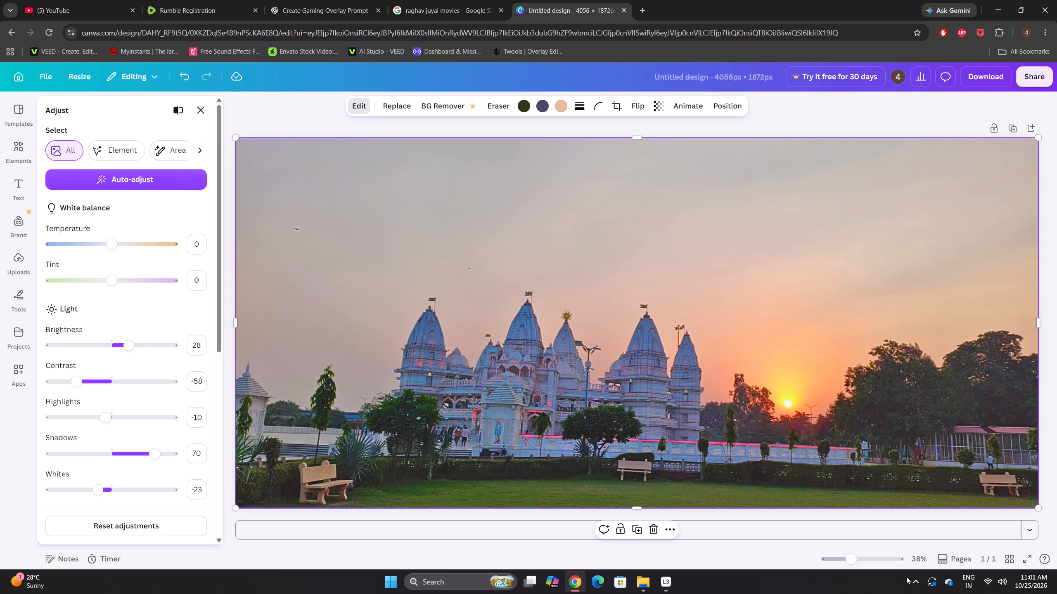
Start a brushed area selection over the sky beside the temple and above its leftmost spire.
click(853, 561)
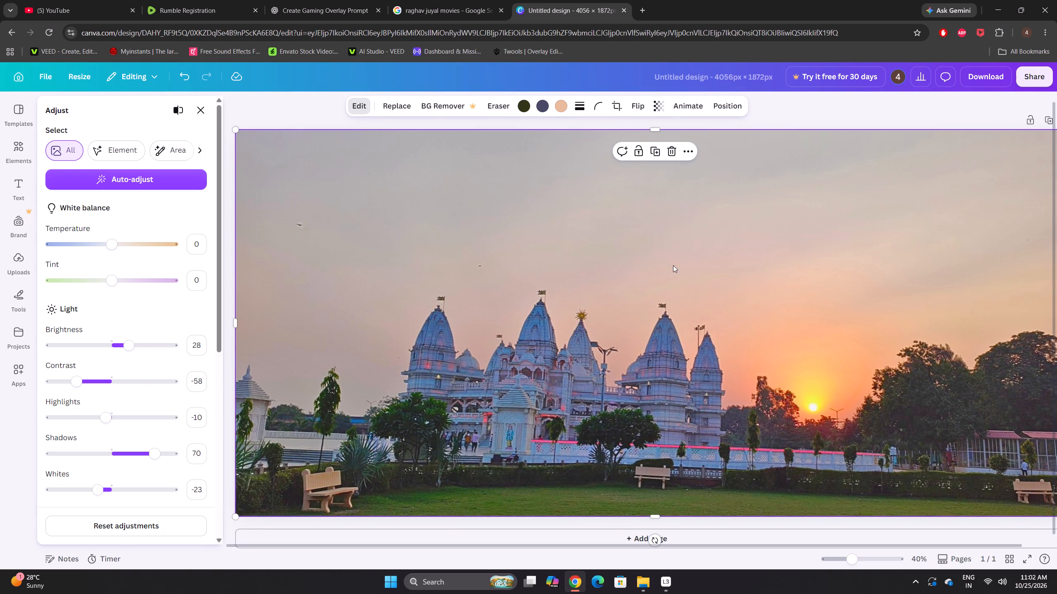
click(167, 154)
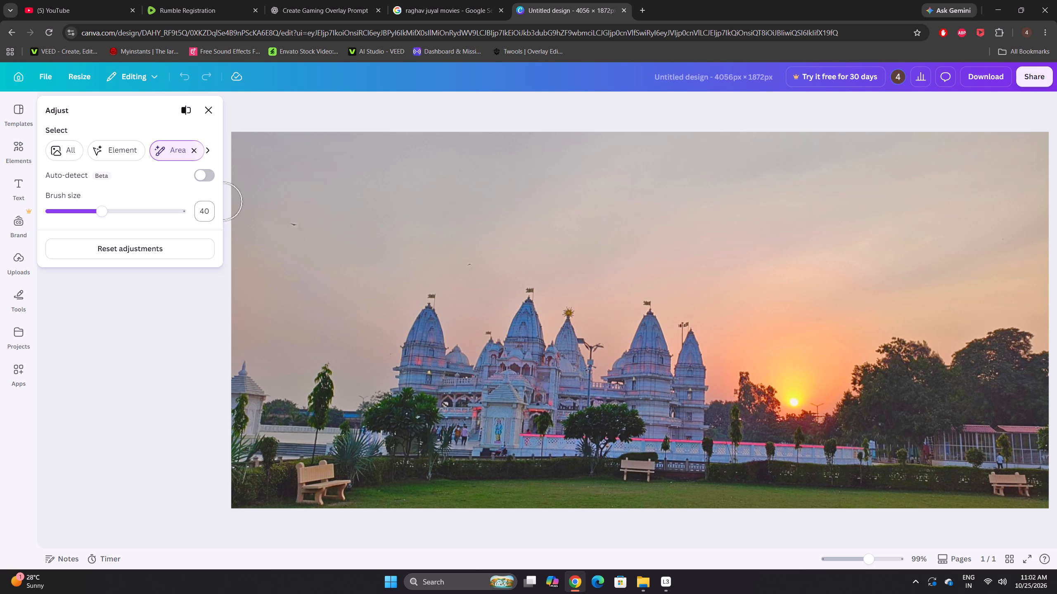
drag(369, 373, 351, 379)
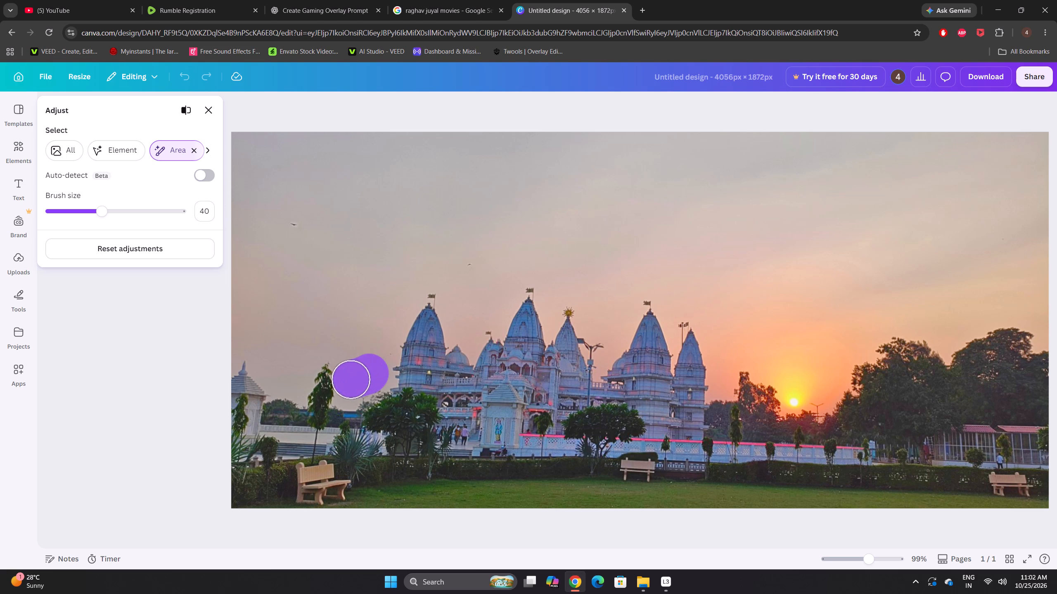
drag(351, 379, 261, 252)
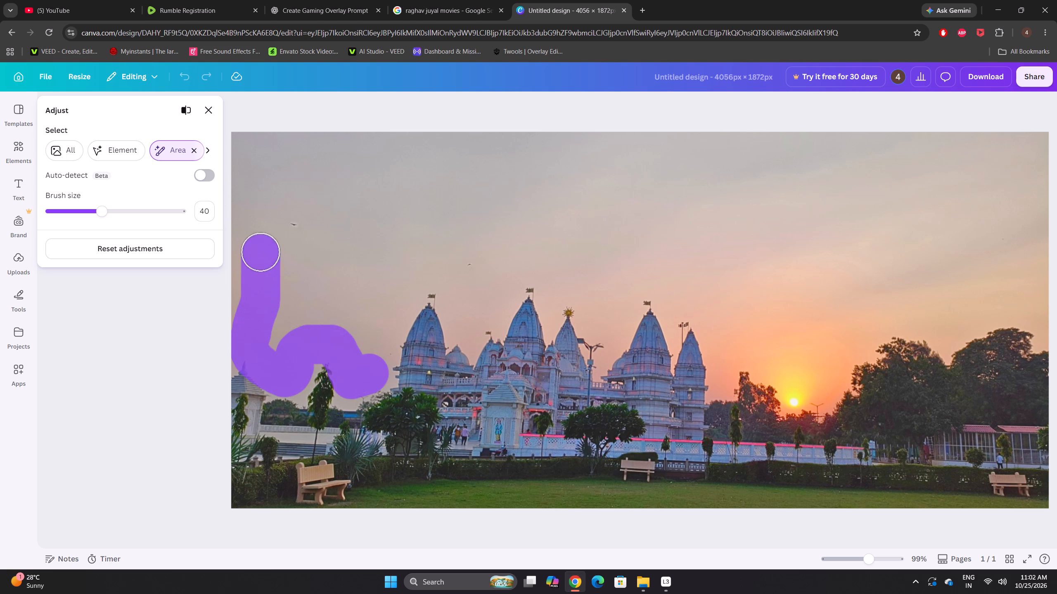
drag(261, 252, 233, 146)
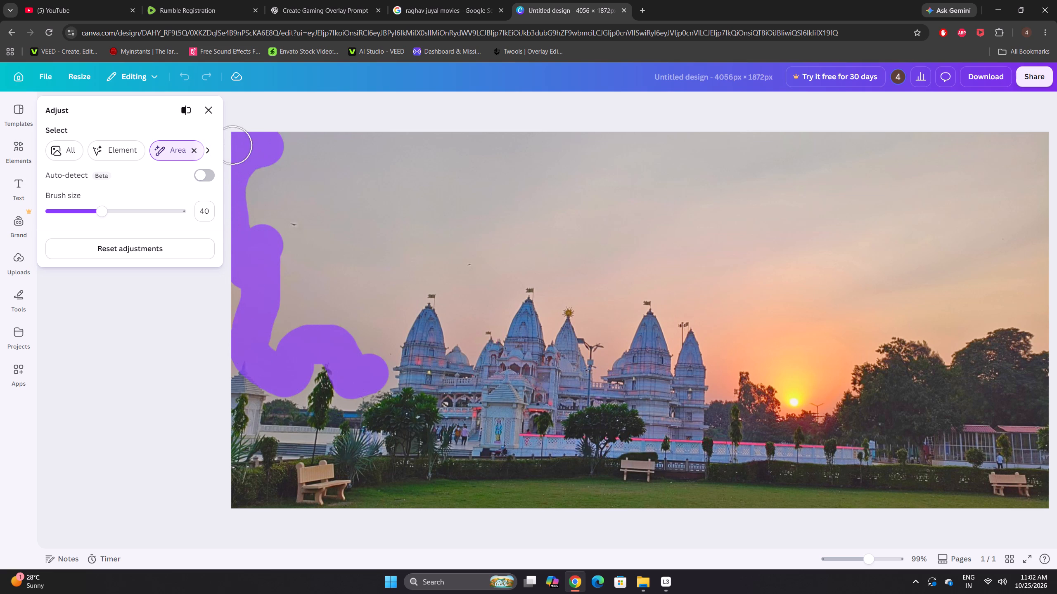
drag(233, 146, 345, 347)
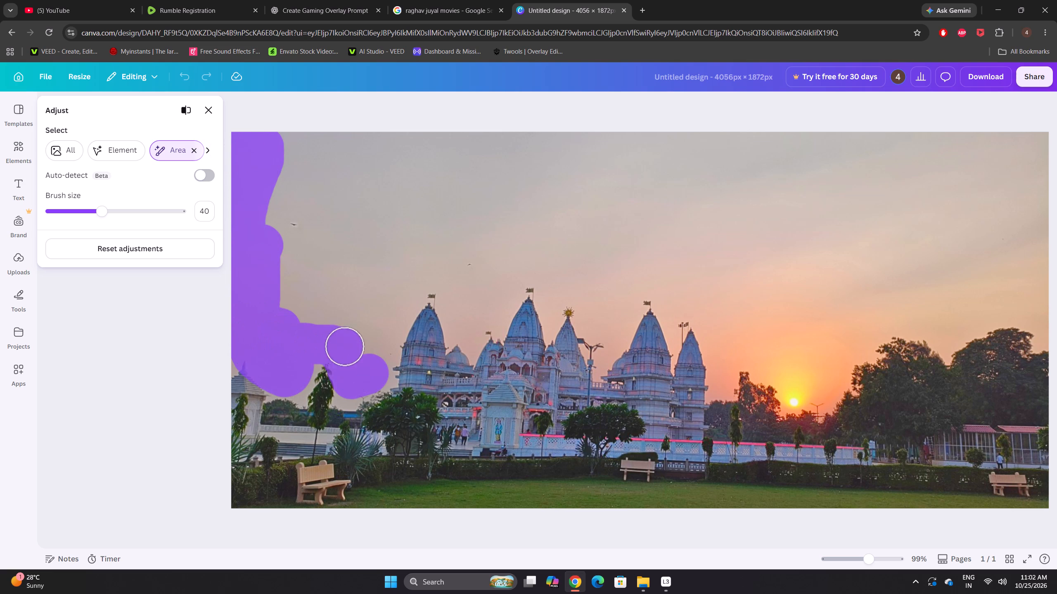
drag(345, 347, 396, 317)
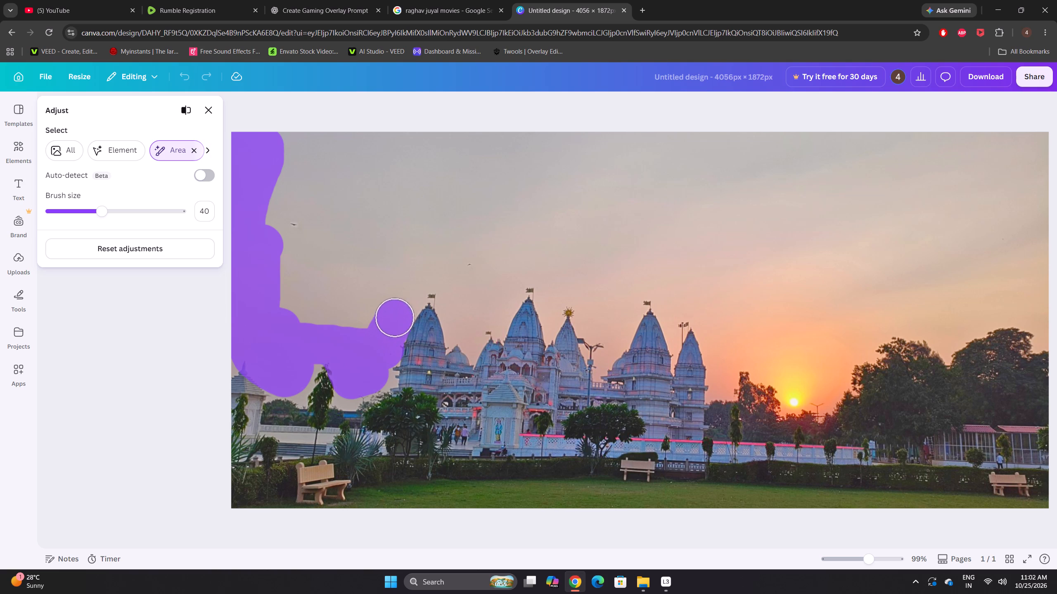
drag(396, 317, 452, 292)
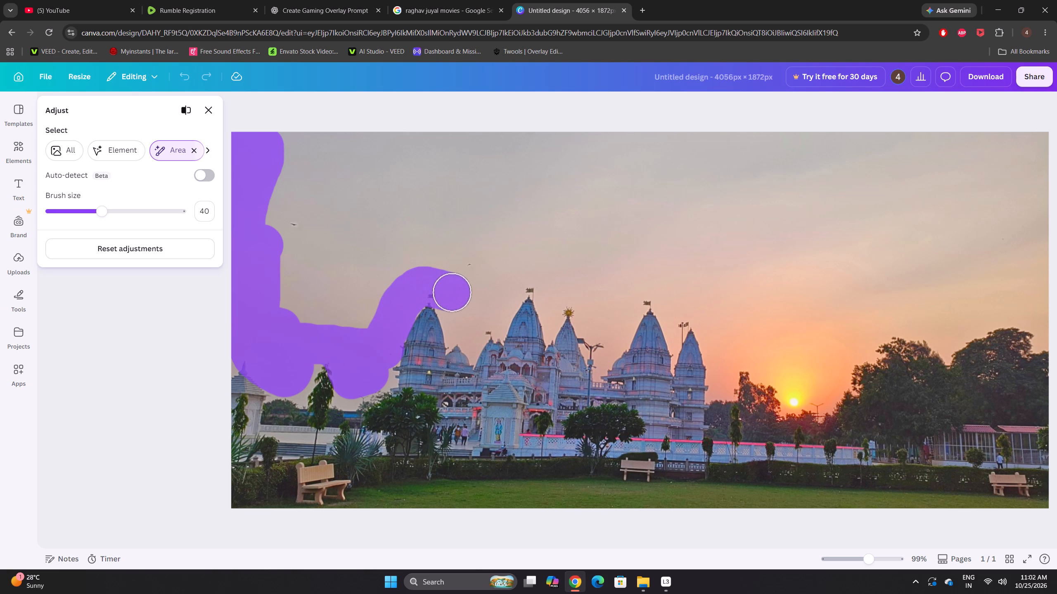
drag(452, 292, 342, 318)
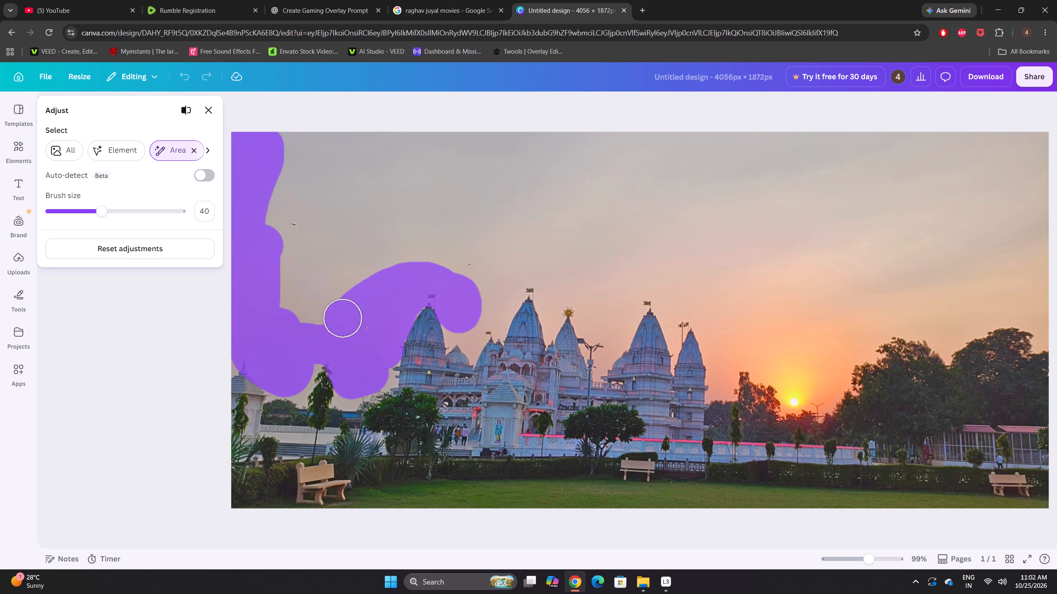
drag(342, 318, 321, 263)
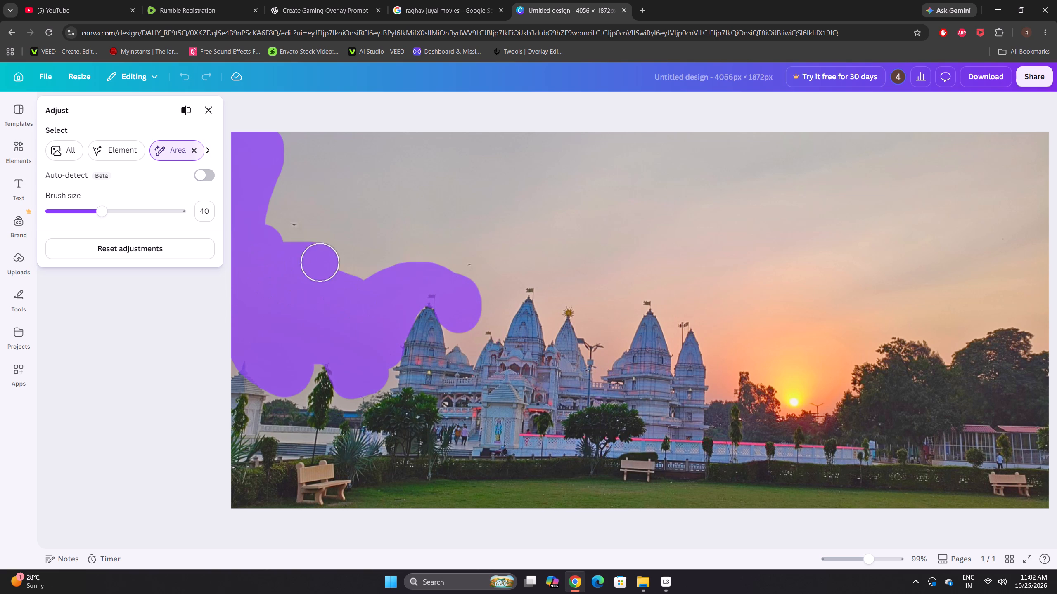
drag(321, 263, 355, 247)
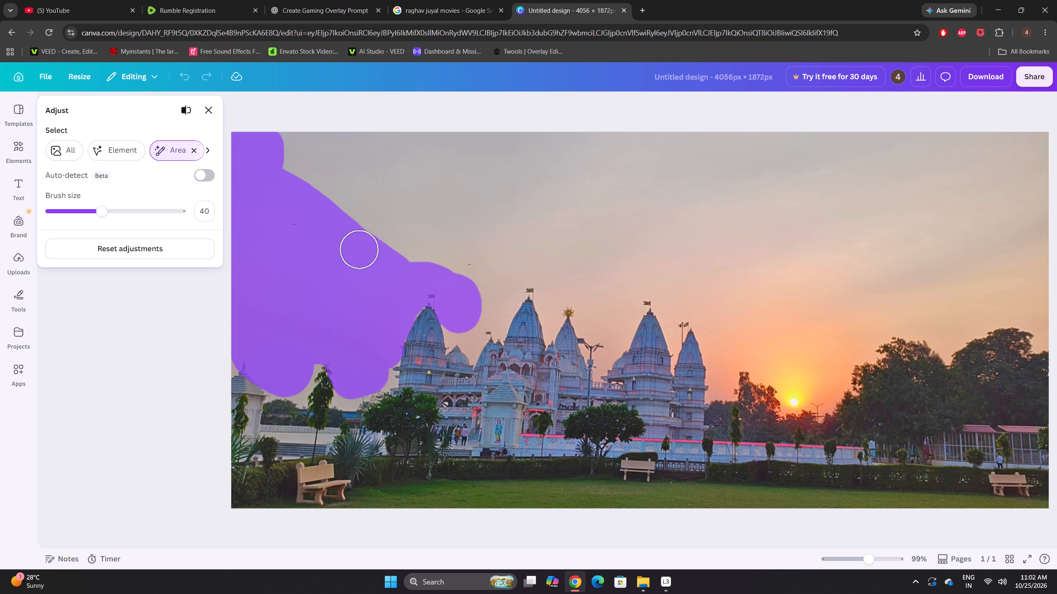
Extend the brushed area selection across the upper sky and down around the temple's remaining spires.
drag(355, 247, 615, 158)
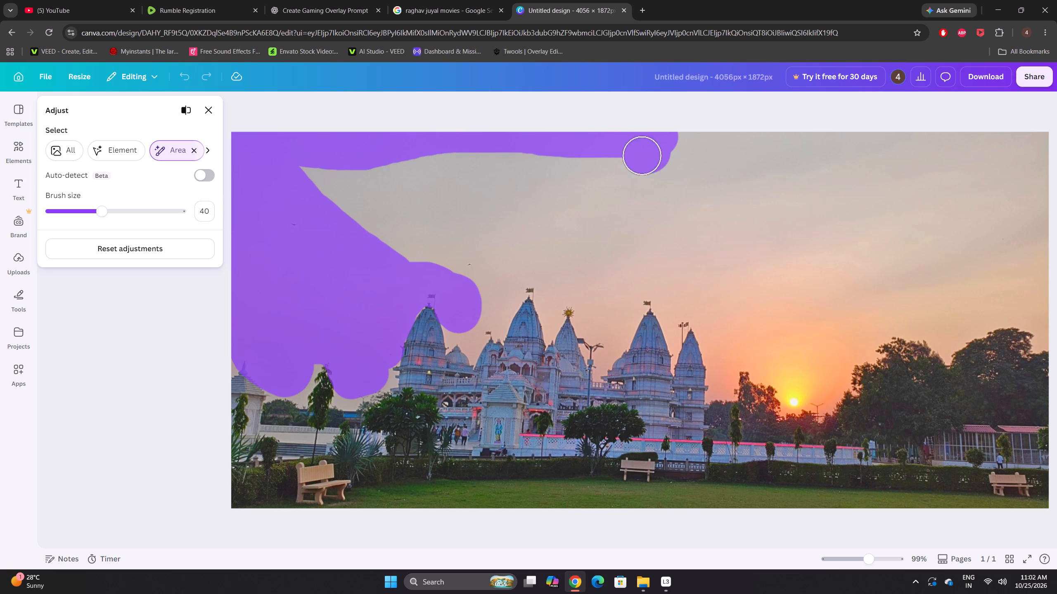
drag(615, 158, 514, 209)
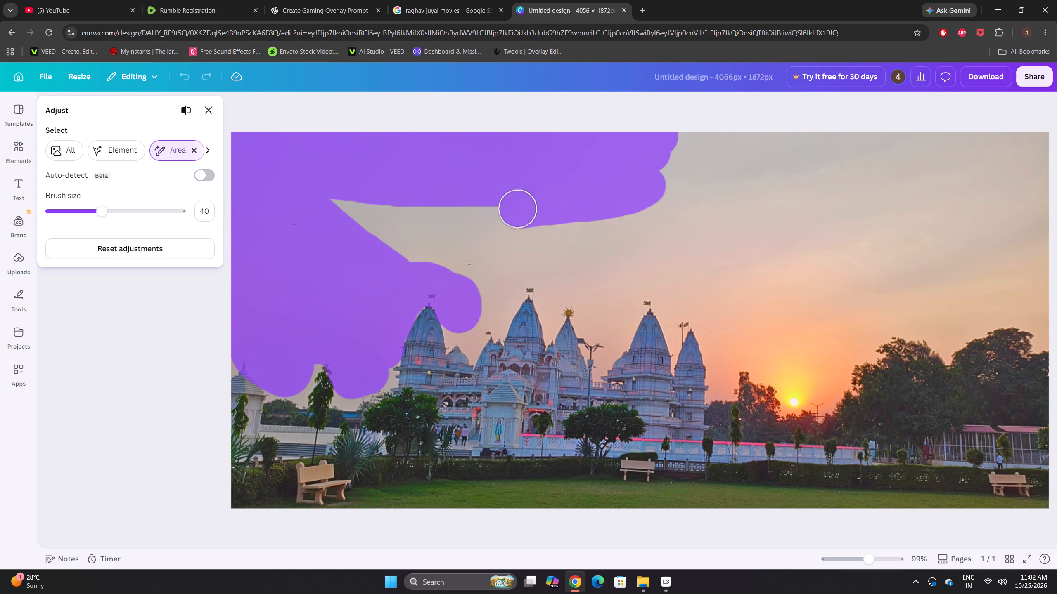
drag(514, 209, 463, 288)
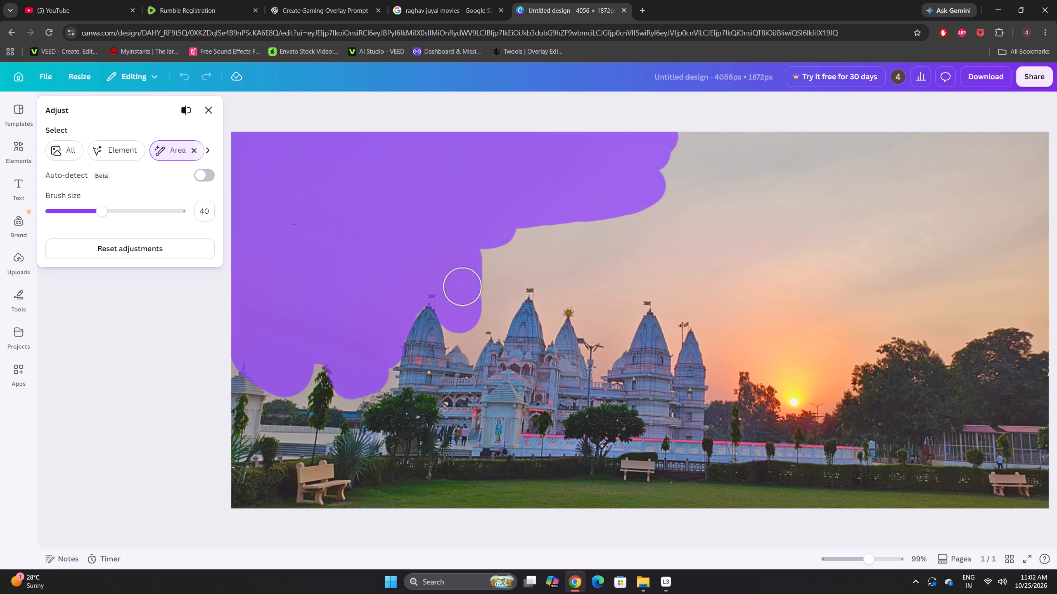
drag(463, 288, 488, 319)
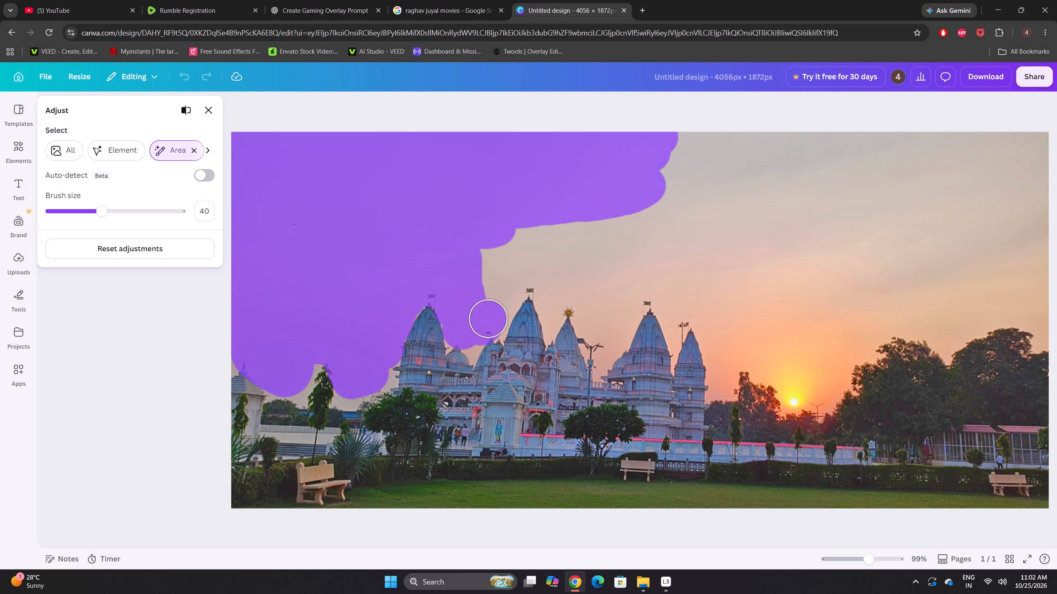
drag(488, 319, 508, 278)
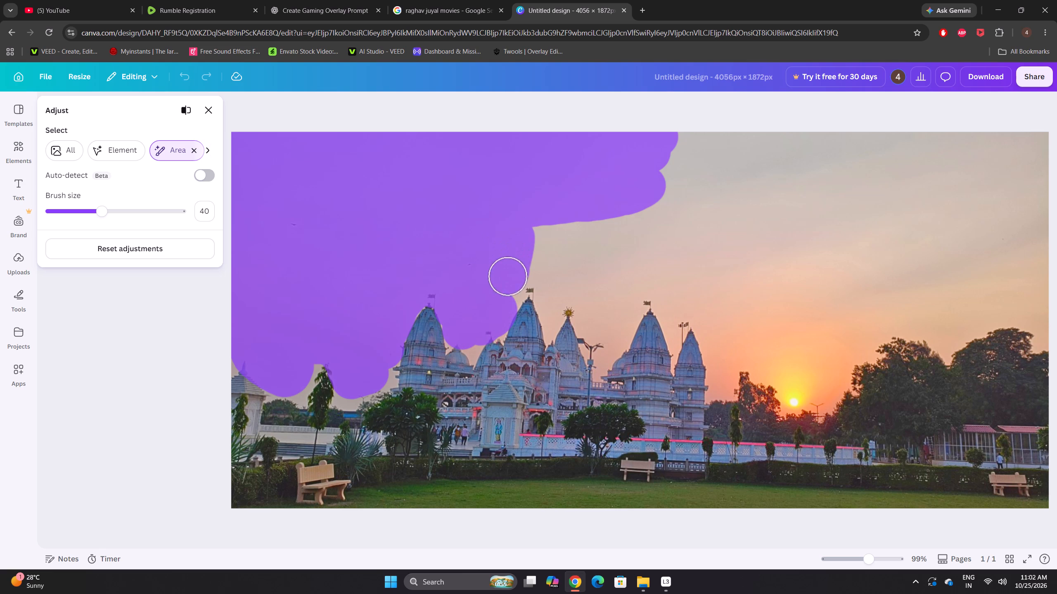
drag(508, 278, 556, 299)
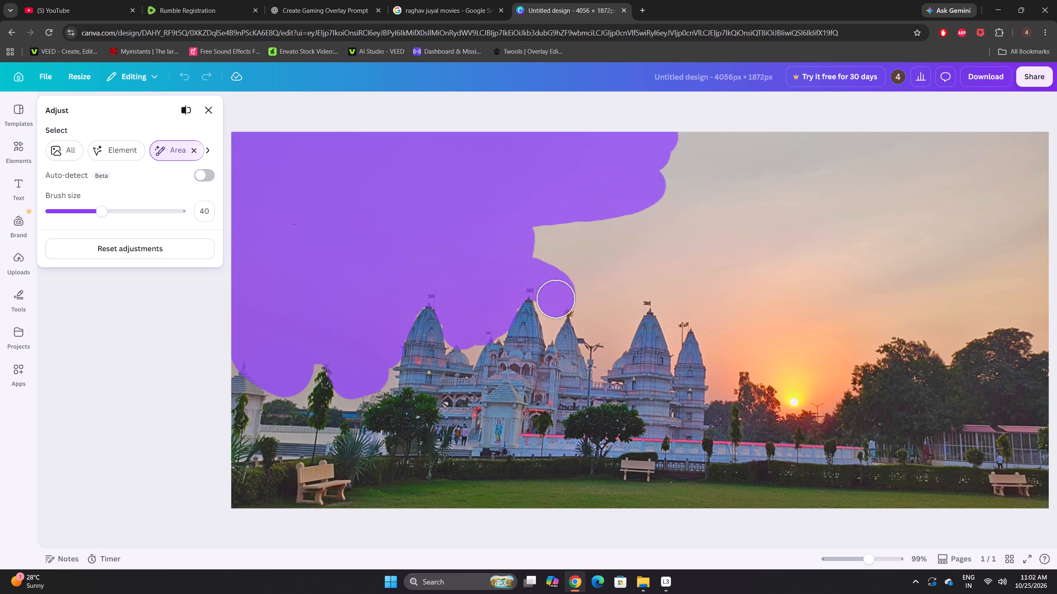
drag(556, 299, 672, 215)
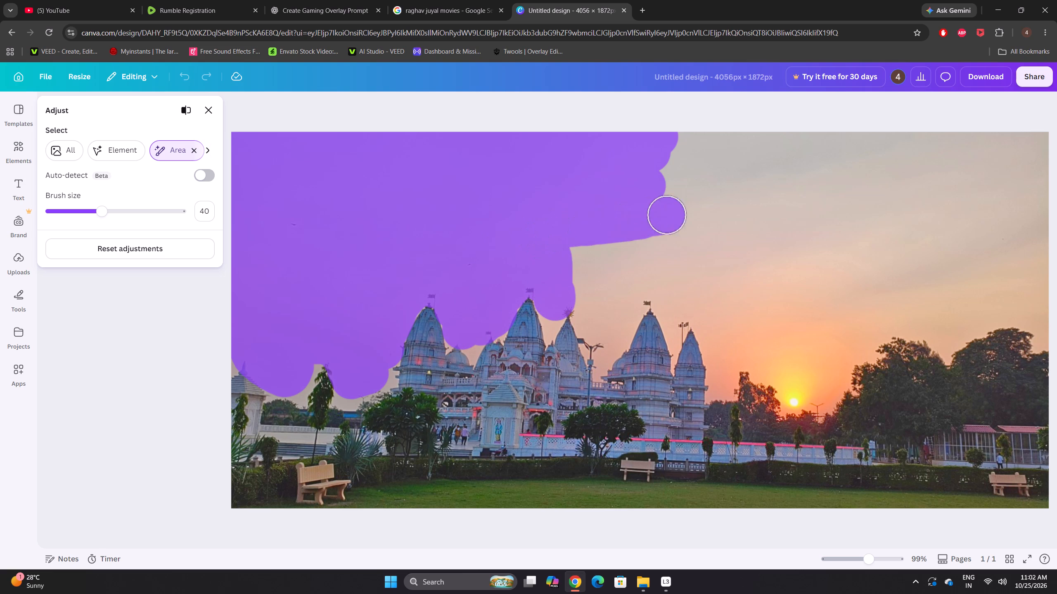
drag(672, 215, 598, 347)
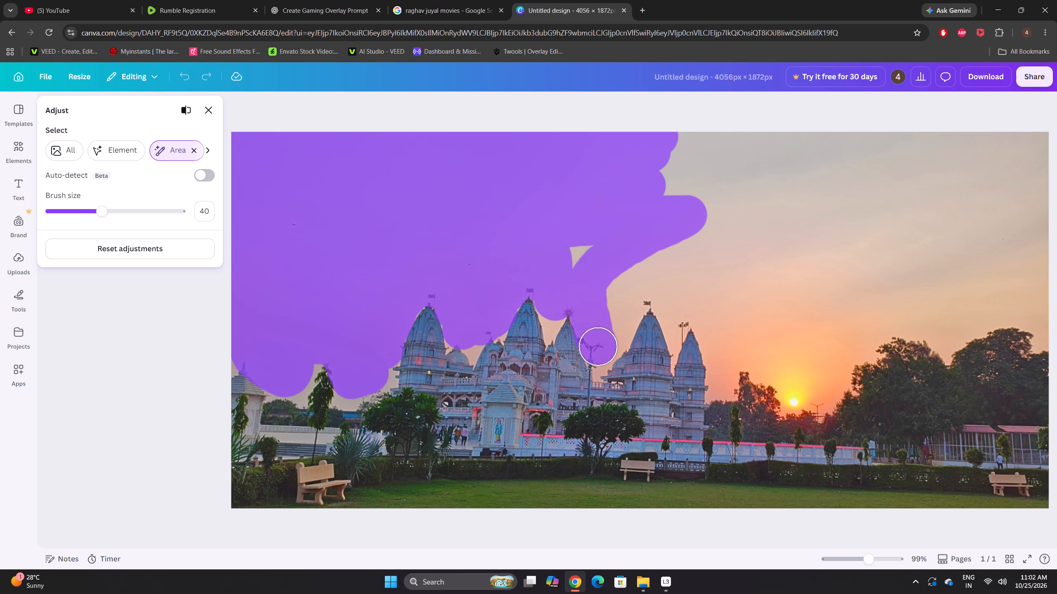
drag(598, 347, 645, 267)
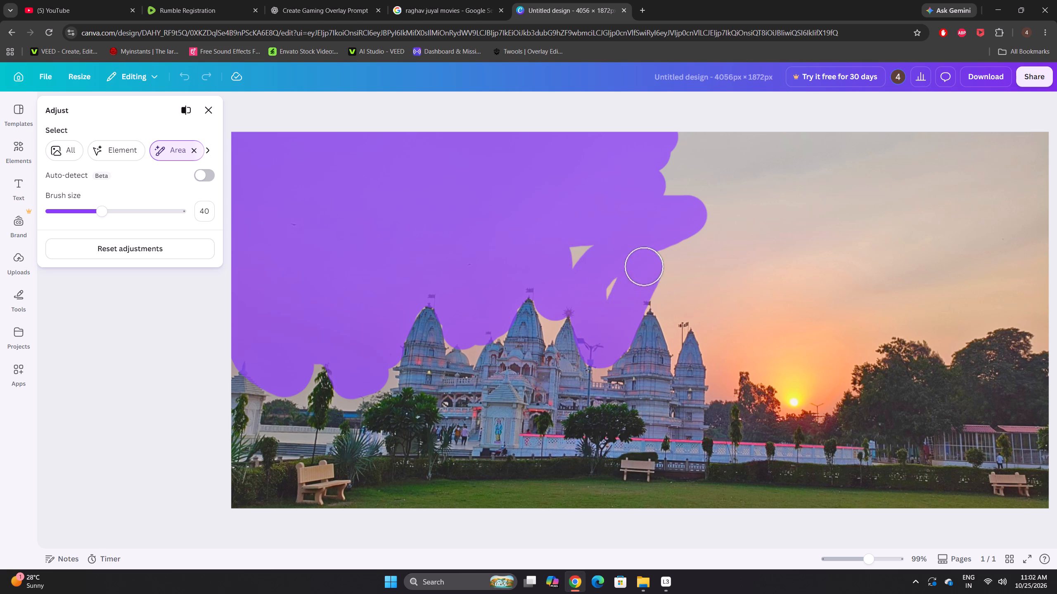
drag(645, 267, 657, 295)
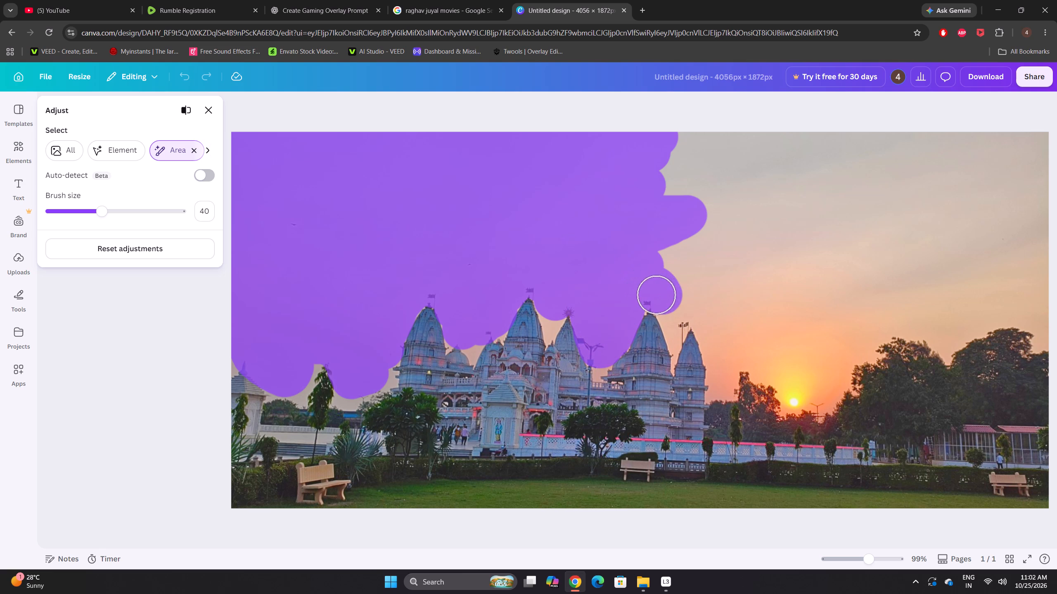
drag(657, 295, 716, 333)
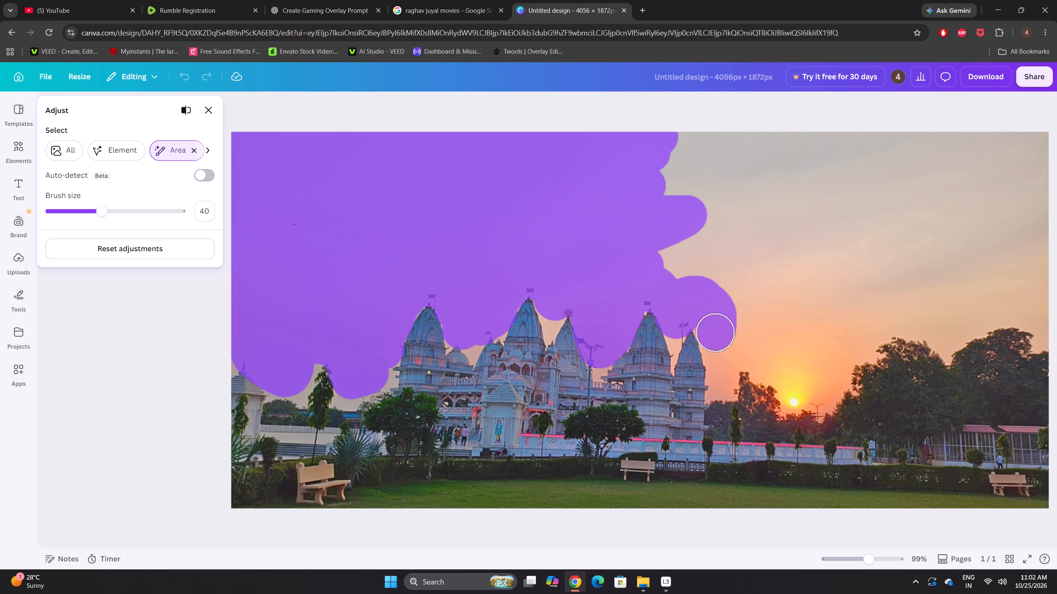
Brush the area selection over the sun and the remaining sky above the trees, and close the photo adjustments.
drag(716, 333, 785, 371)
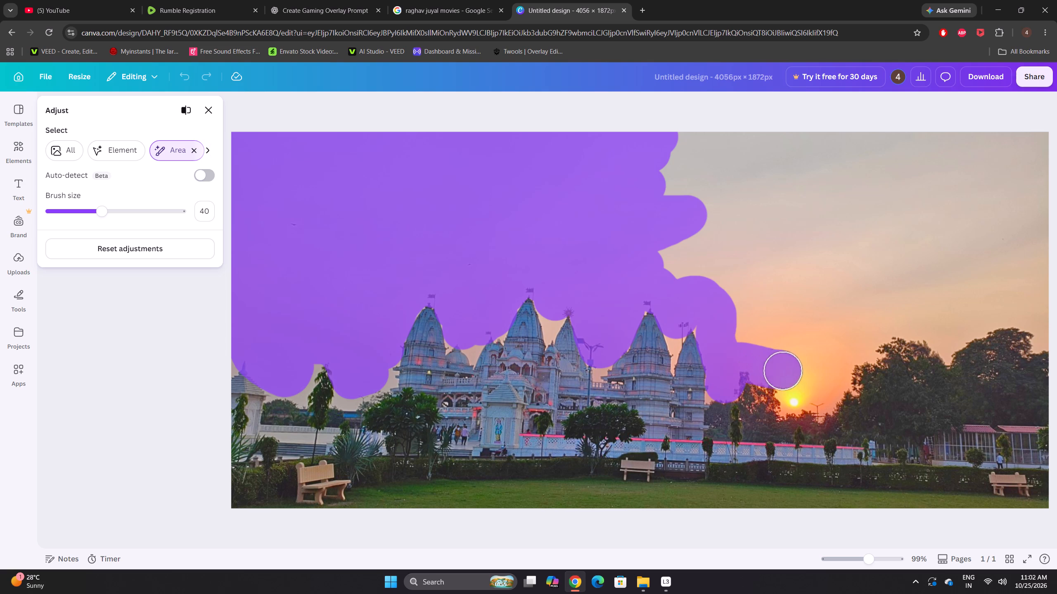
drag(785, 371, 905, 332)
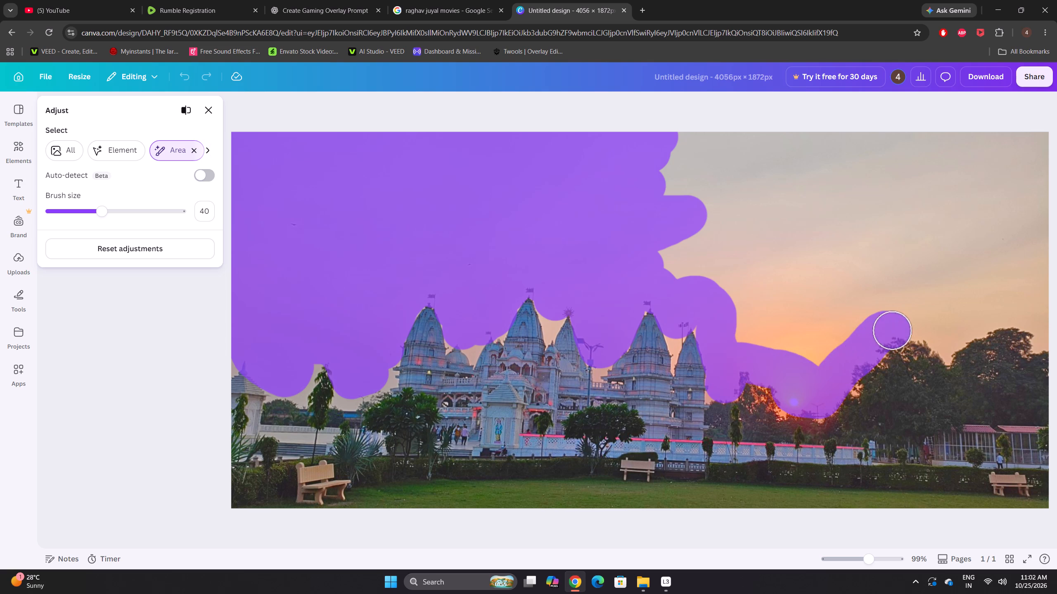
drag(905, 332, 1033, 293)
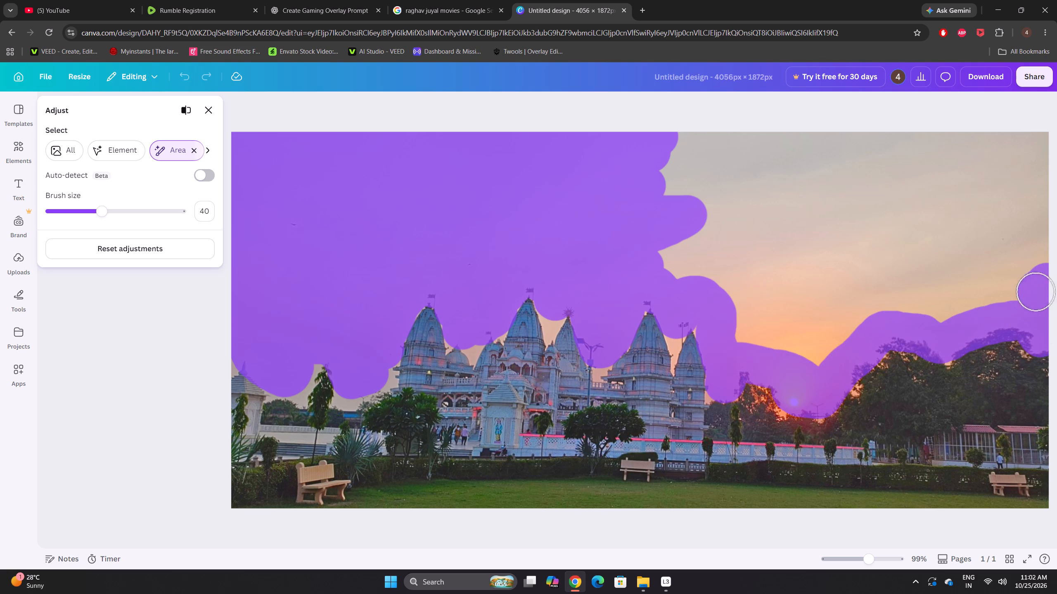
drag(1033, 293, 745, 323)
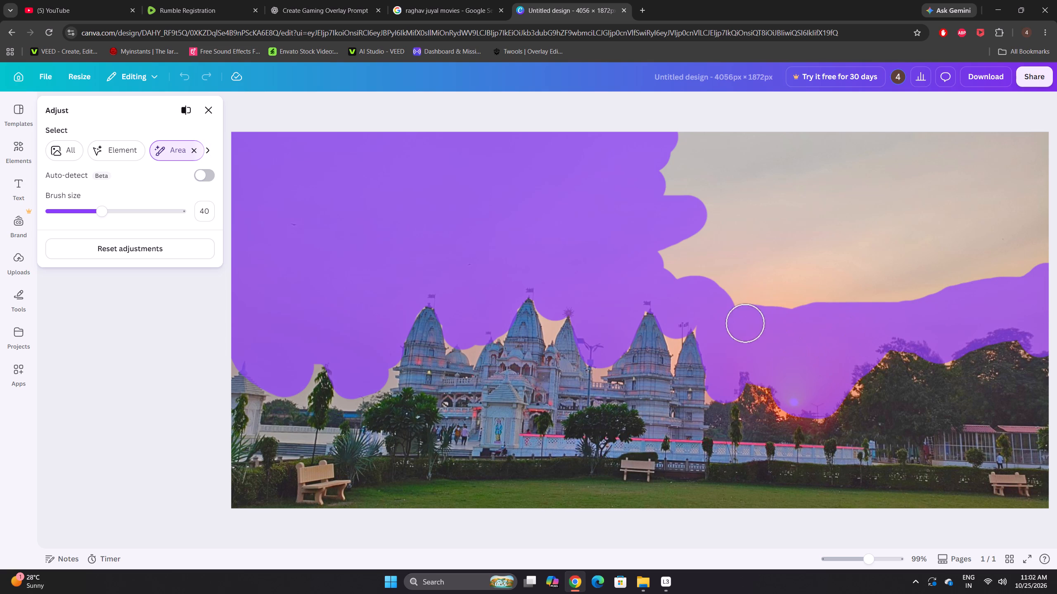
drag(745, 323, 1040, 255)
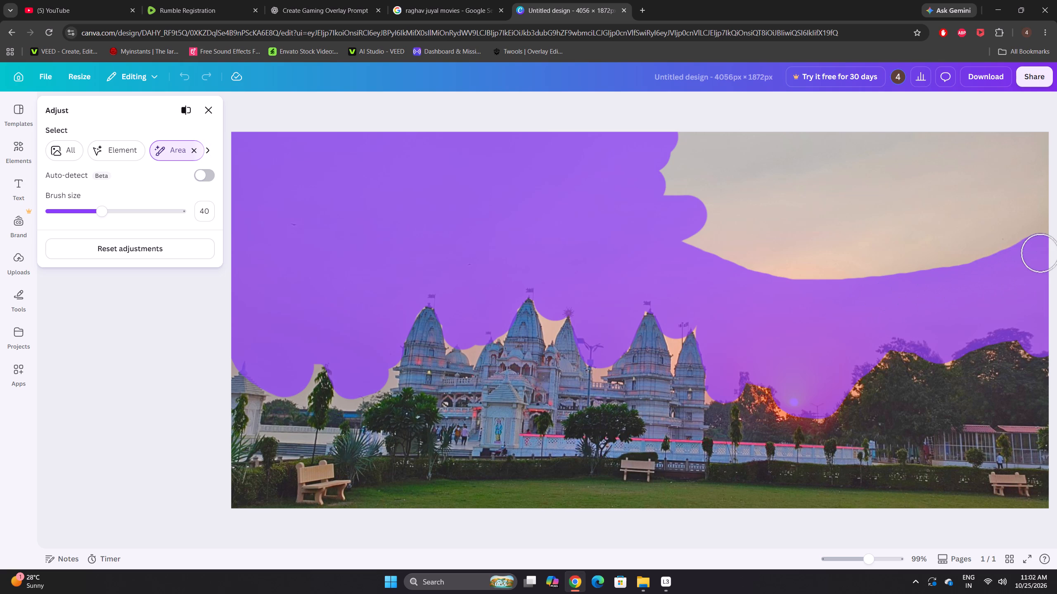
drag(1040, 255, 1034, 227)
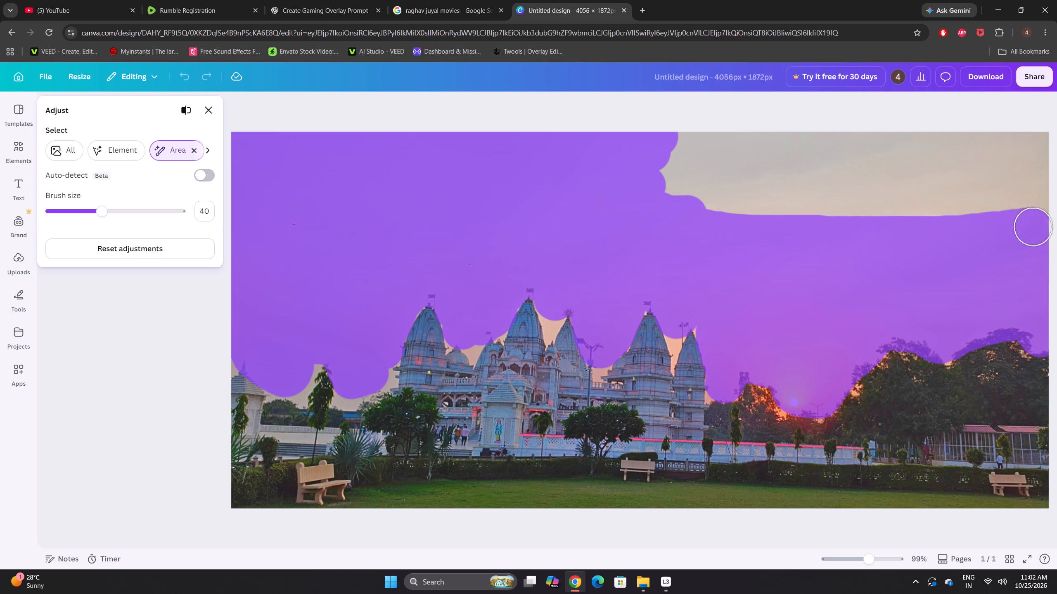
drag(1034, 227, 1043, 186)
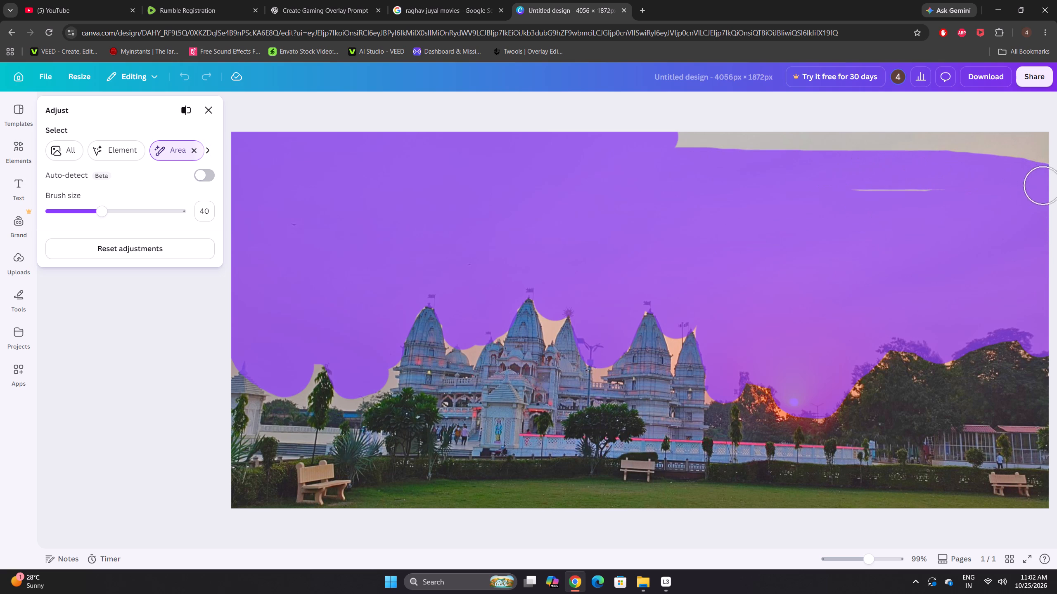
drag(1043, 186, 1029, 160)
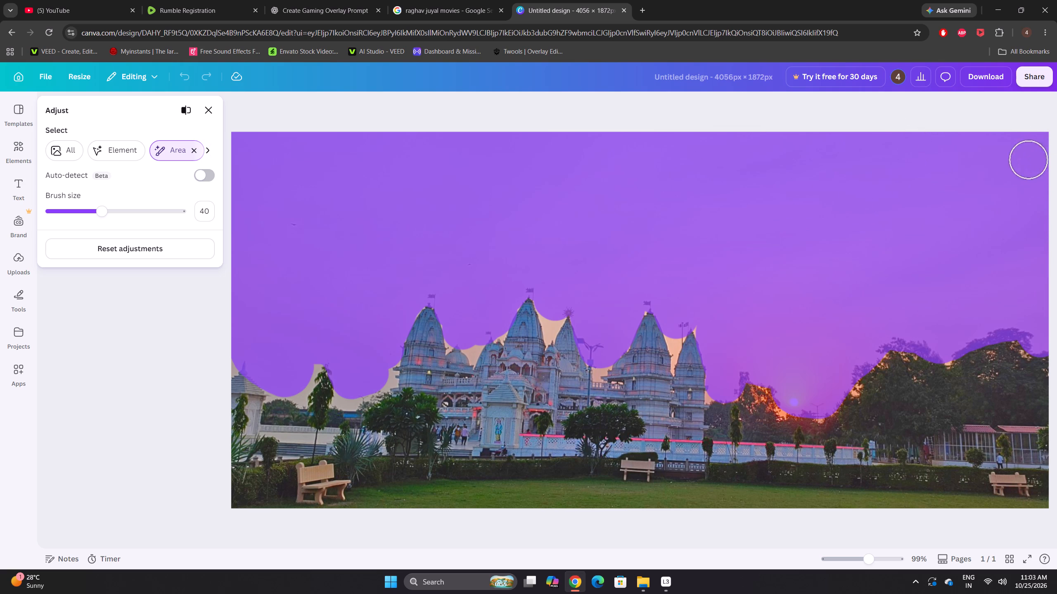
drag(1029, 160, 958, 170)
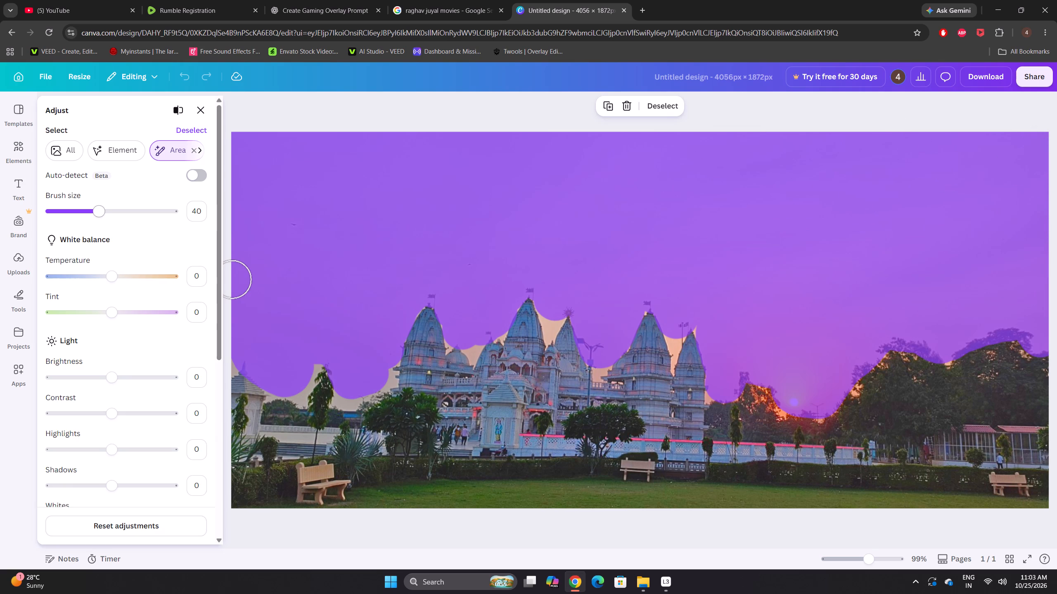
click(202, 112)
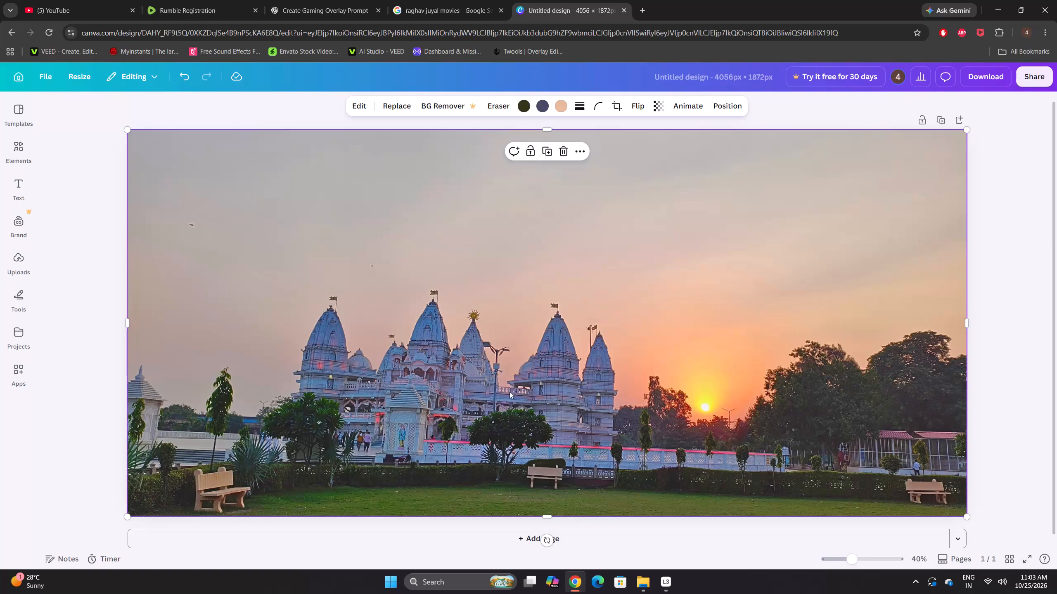
Leave the Canva design and return to the Google search results for "online photo editor".
click(12, 31)
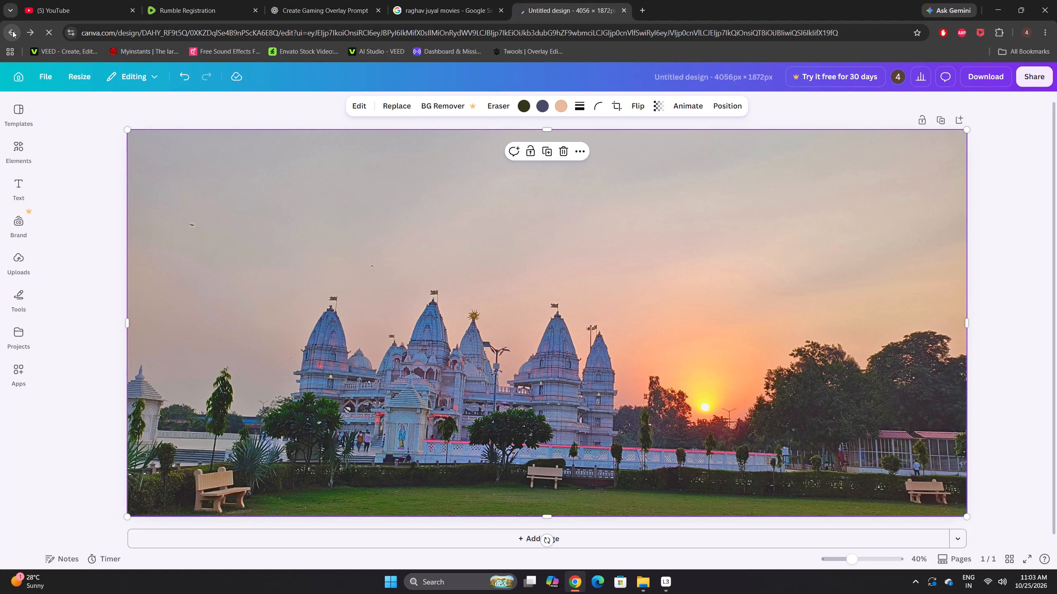
click(13, 32)
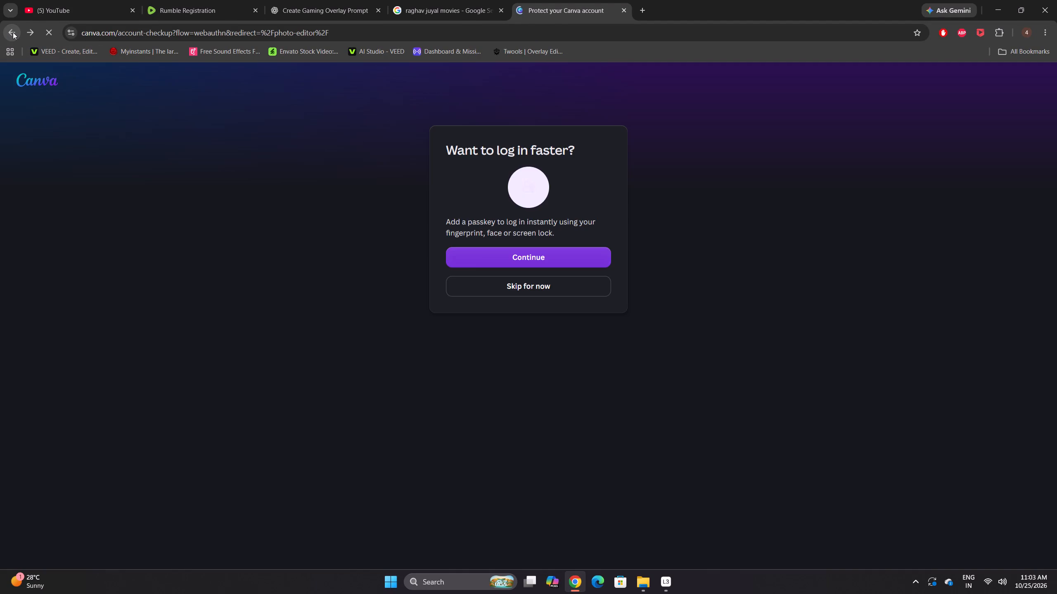
click(13, 32)
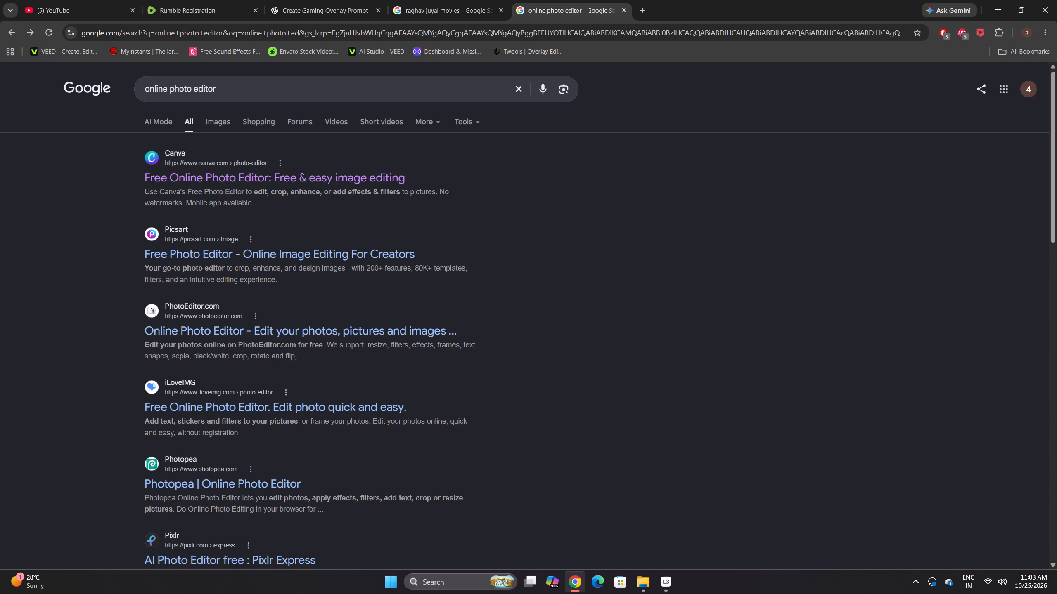
Open the PhotoEditor.com website from the search results.
click(182, 316)
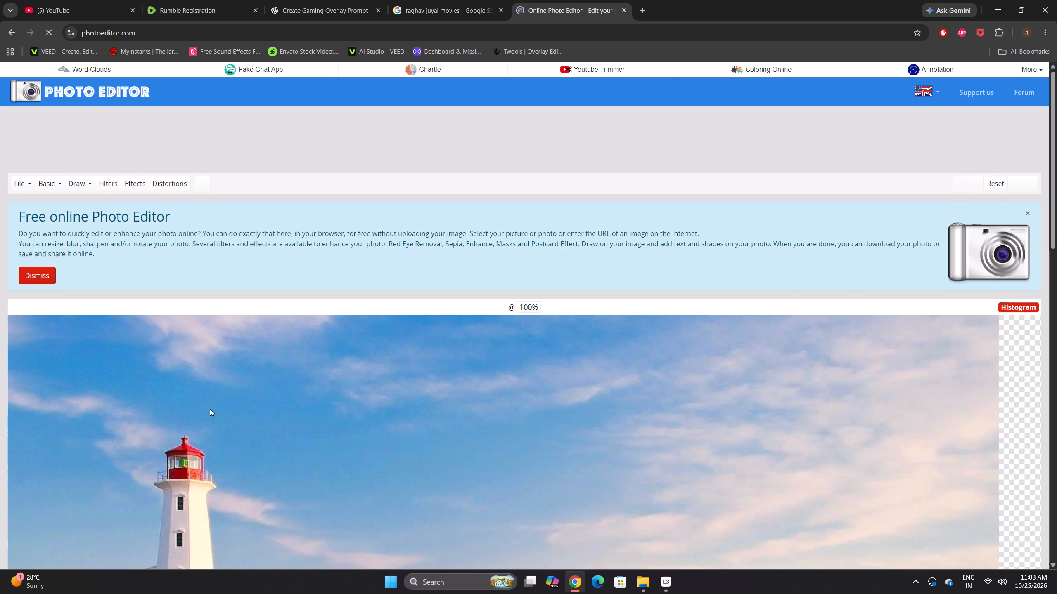
Load the temple photo IMG_20261024_172054 from the Pictures folder into the editor, keeping its original size.
scroll(352, 454, down, 3)
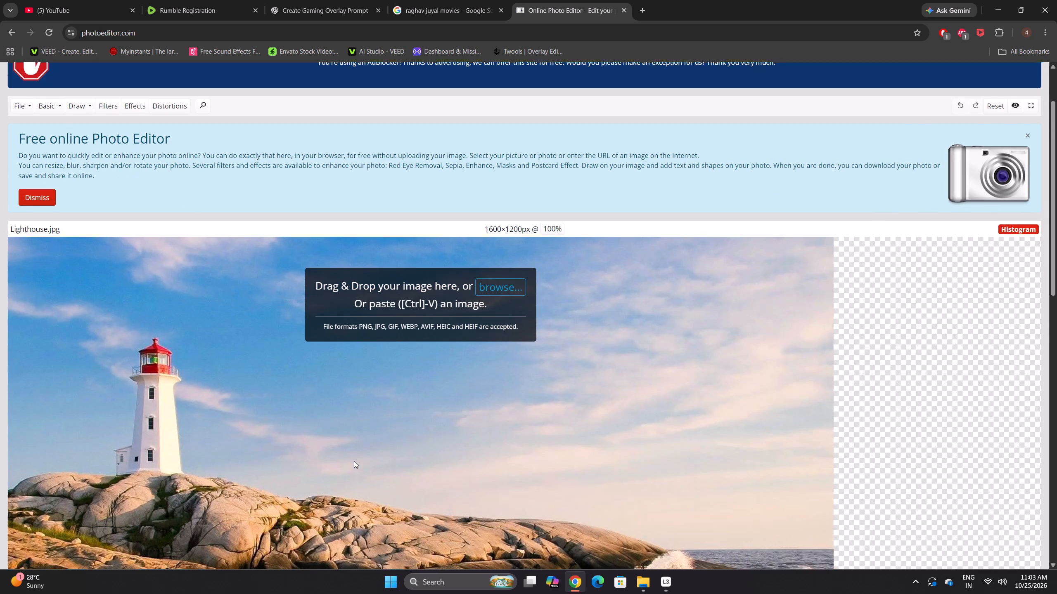
click(498, 203)
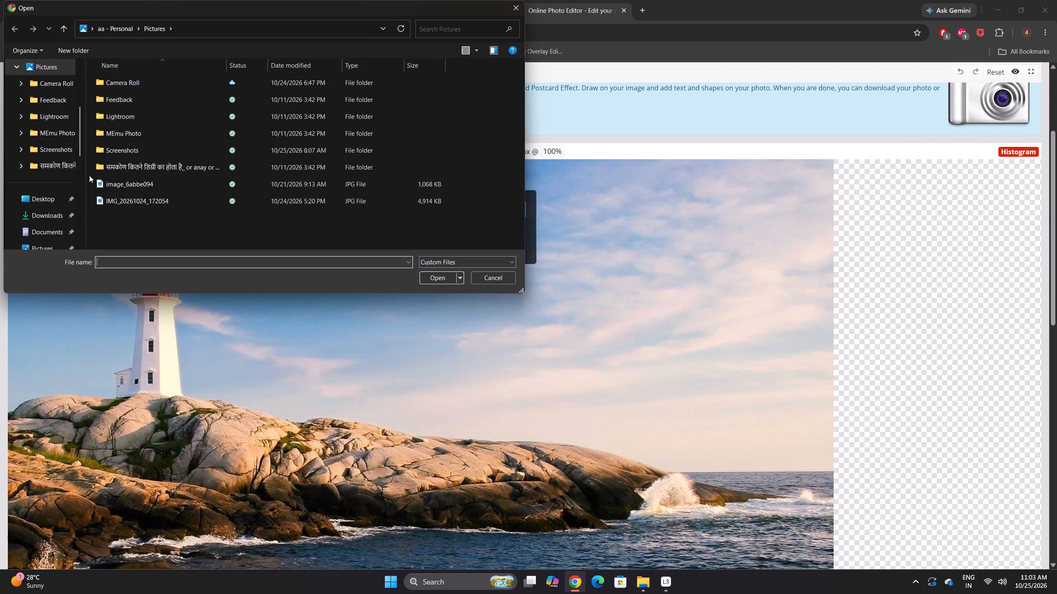
double_click(149, 202)
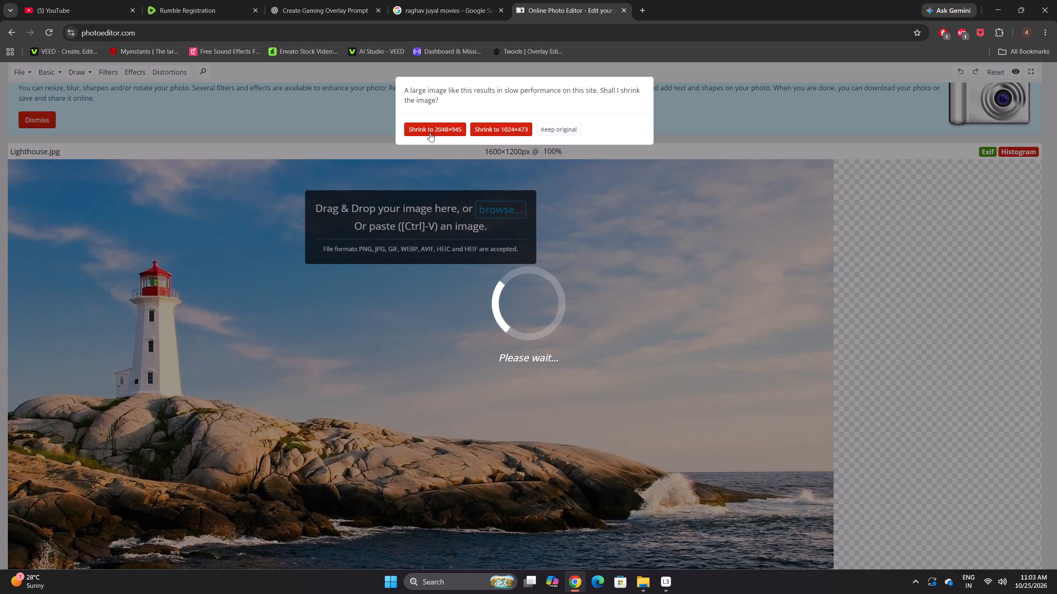
click(557, 126)
scroll(355, 400, down, 2)
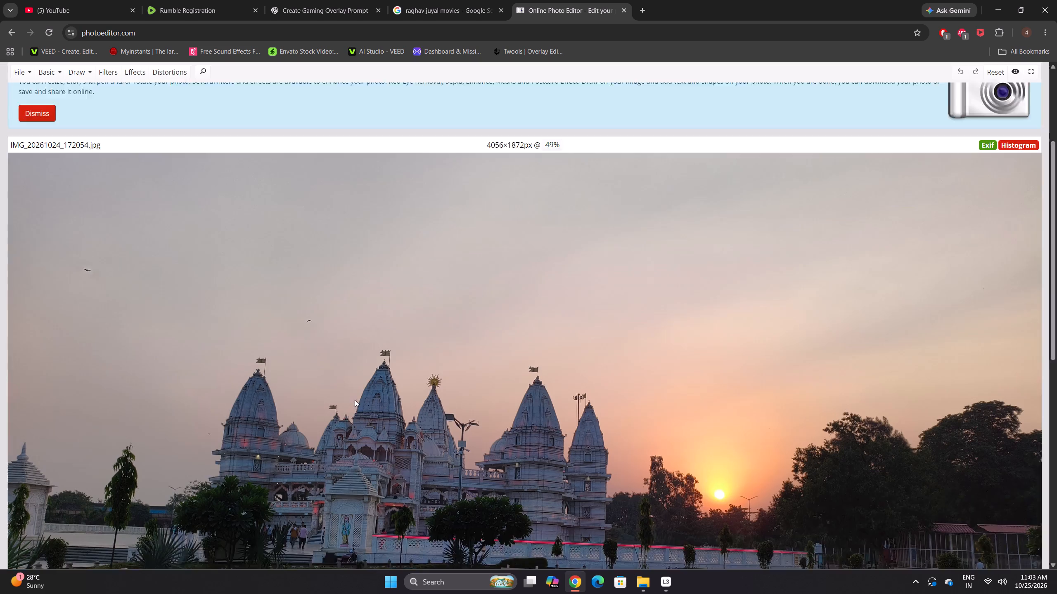
scroll(355, 402, down, 4)
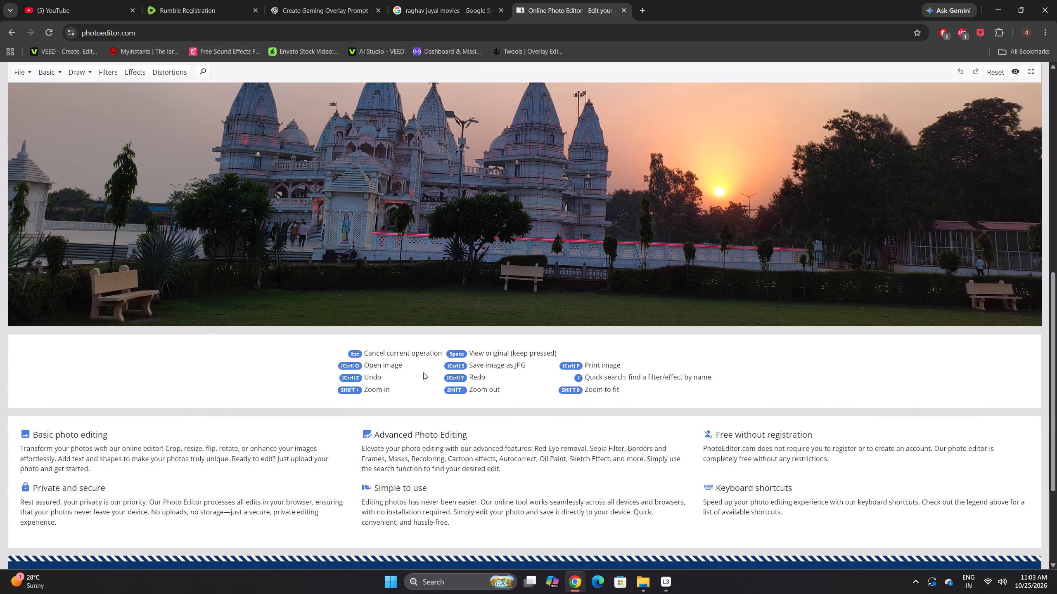
Examine the temple photo's RGB histogram and EXIF info, and close both windows.
scroll(531, 436, up, 7)
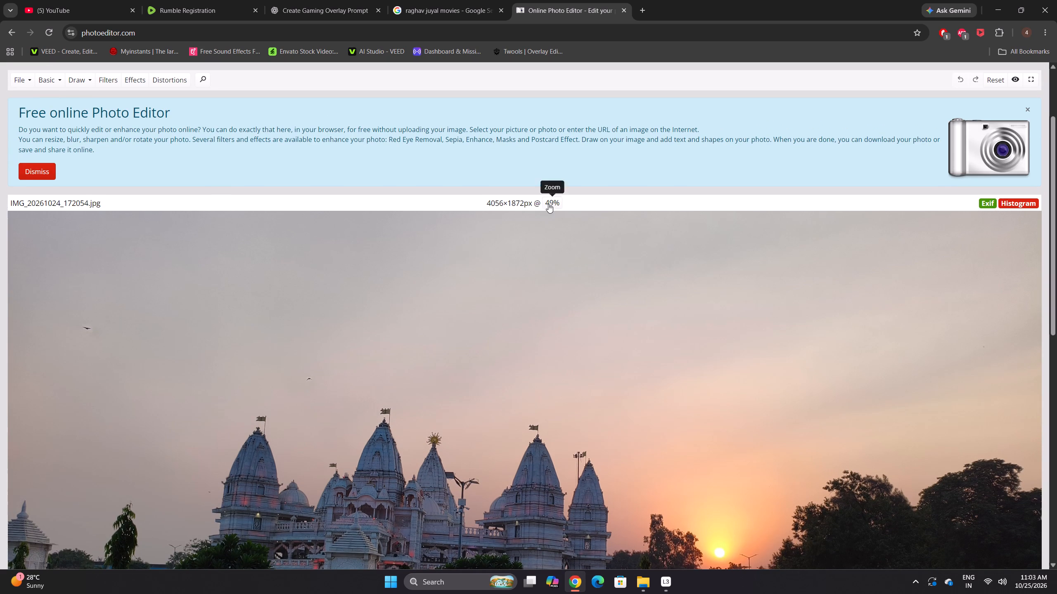
click(1031, 203)
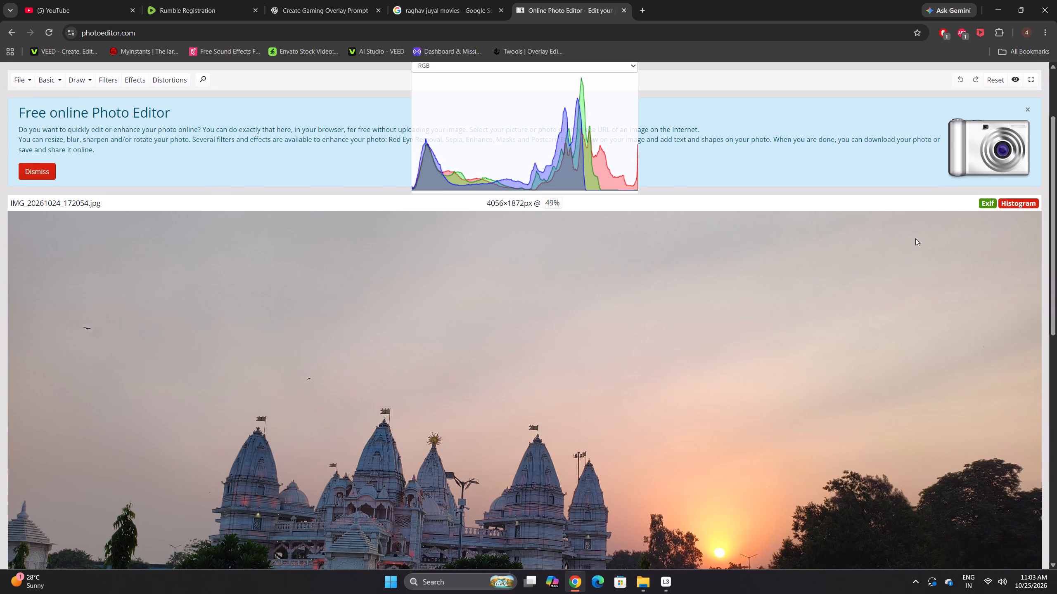
drag(554, 162, 545, 167)
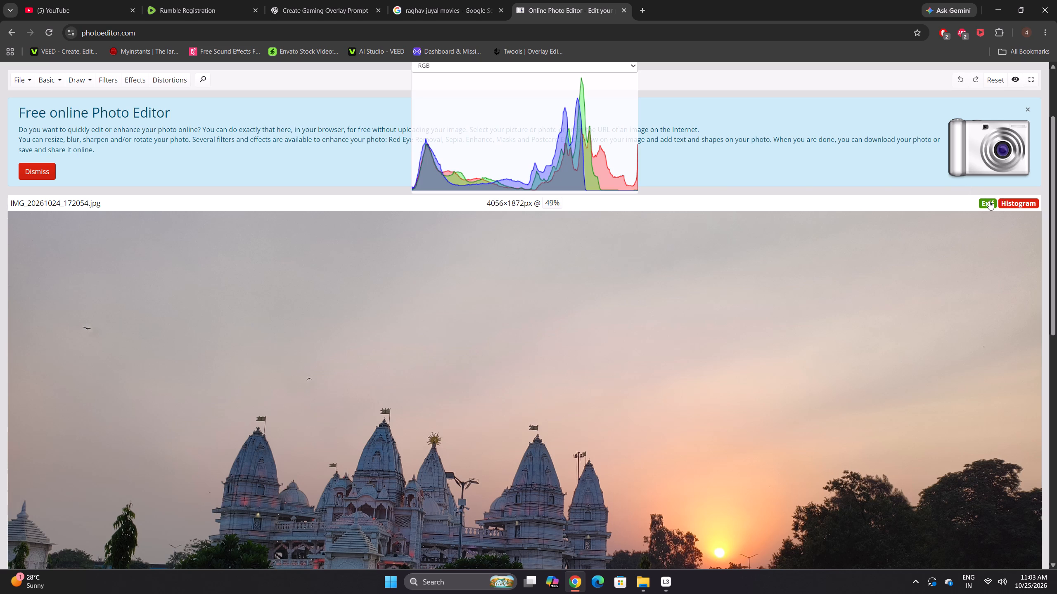
click(988, 205)
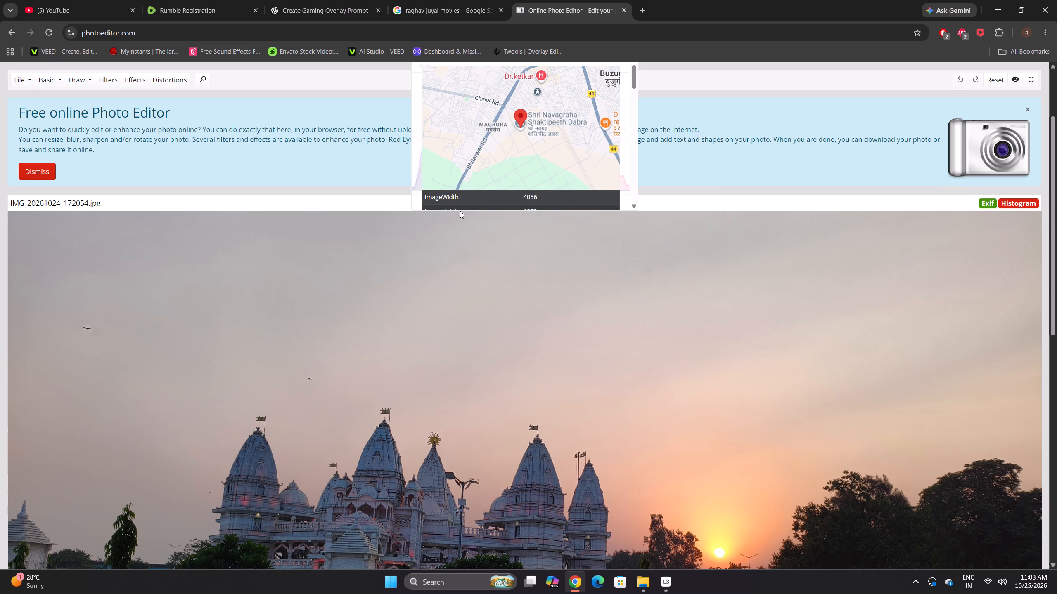
scroll(517, 196, up, 2)
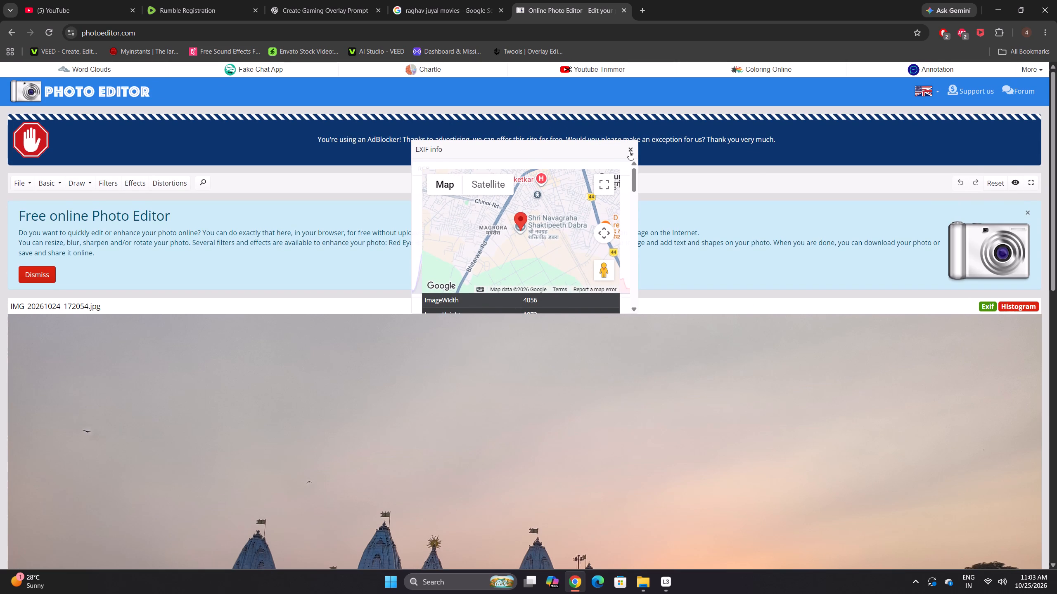
click(629, 151)
click(630, 150)
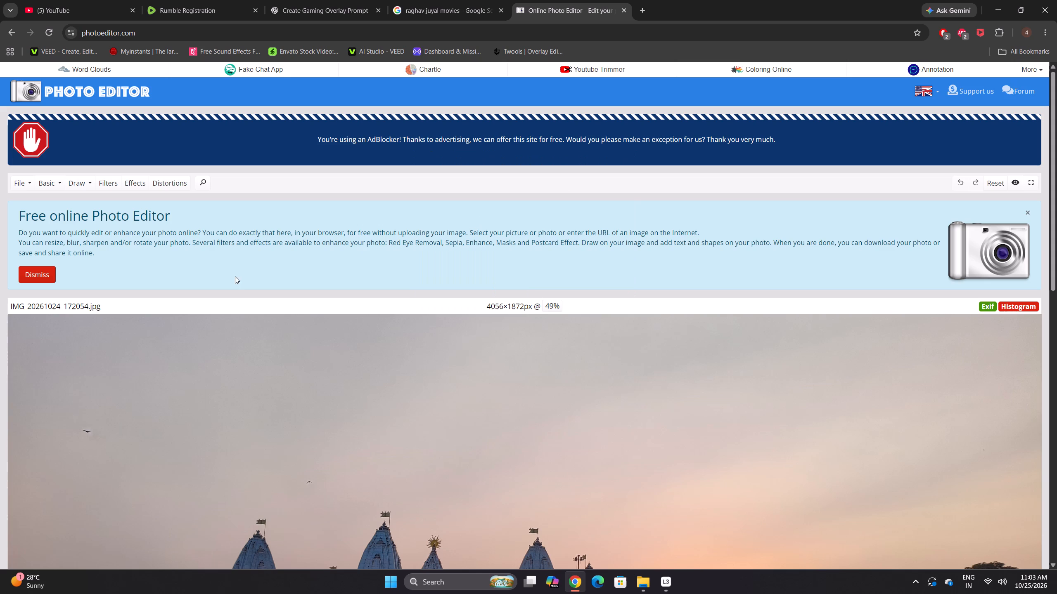
Dismiss the "Free online Photo Editor" introduction banner above the photo.
click(1026, 214)
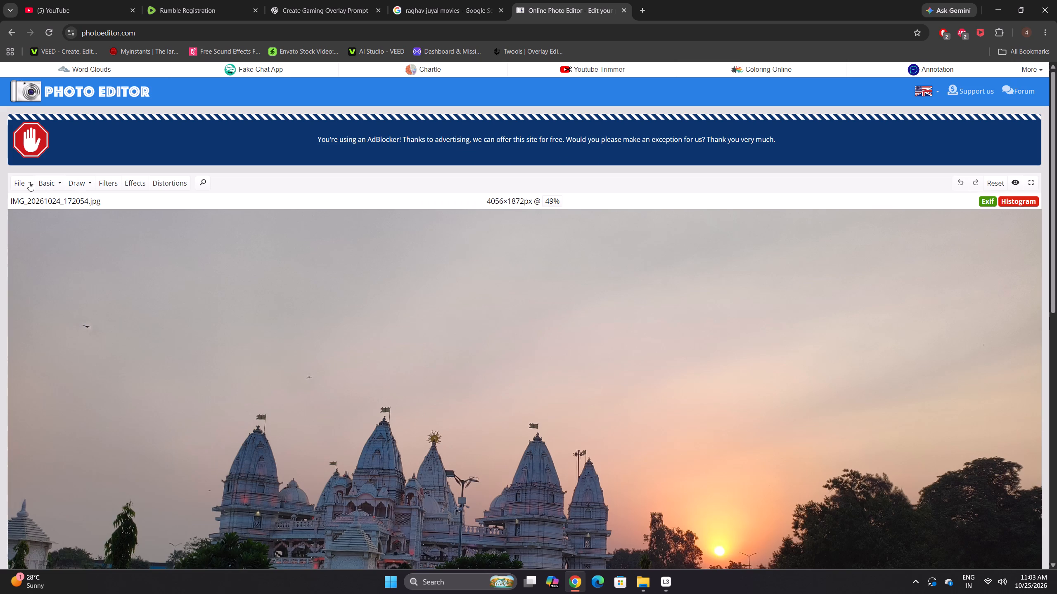
Start the Exposure adjustment on the whole photo and set its brightness to 33.
click(28, 182)
click(27, 182)
click(54, 182)
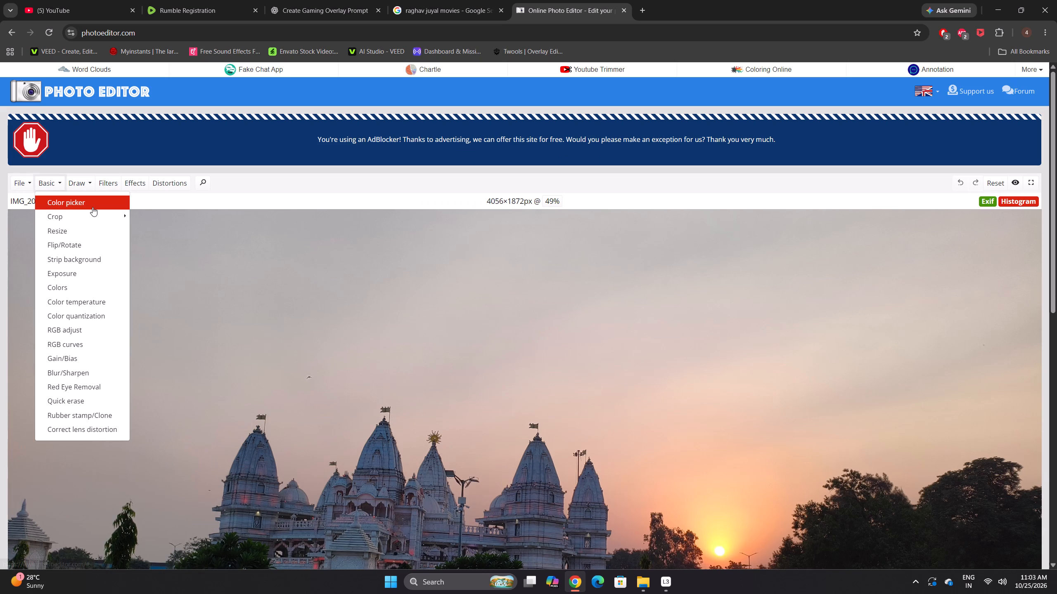
click(82, 268)
scroll(217, 313, down, 3)
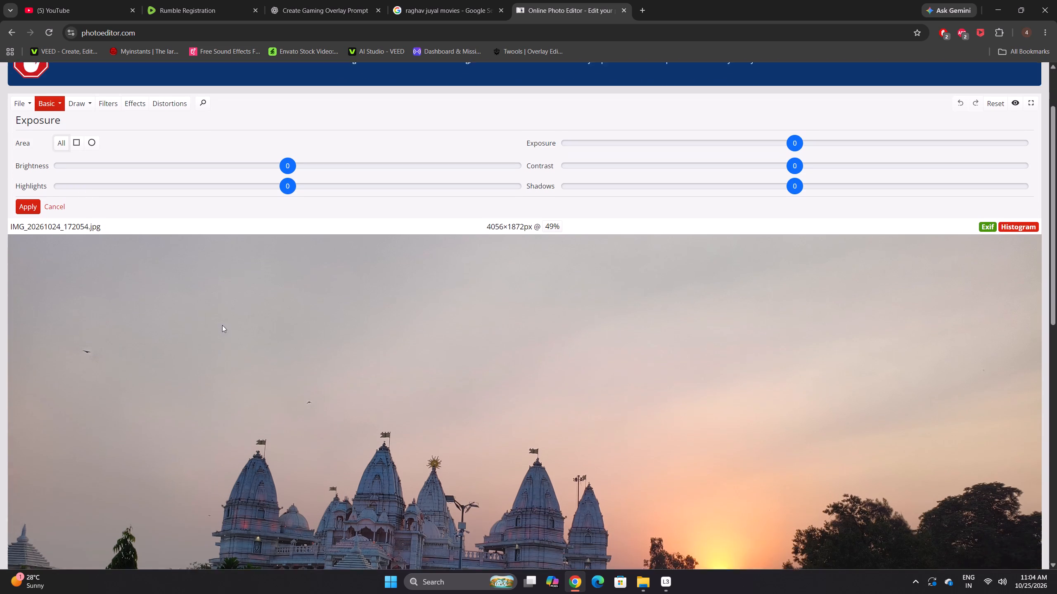
scroll(226, 316, down, 2)
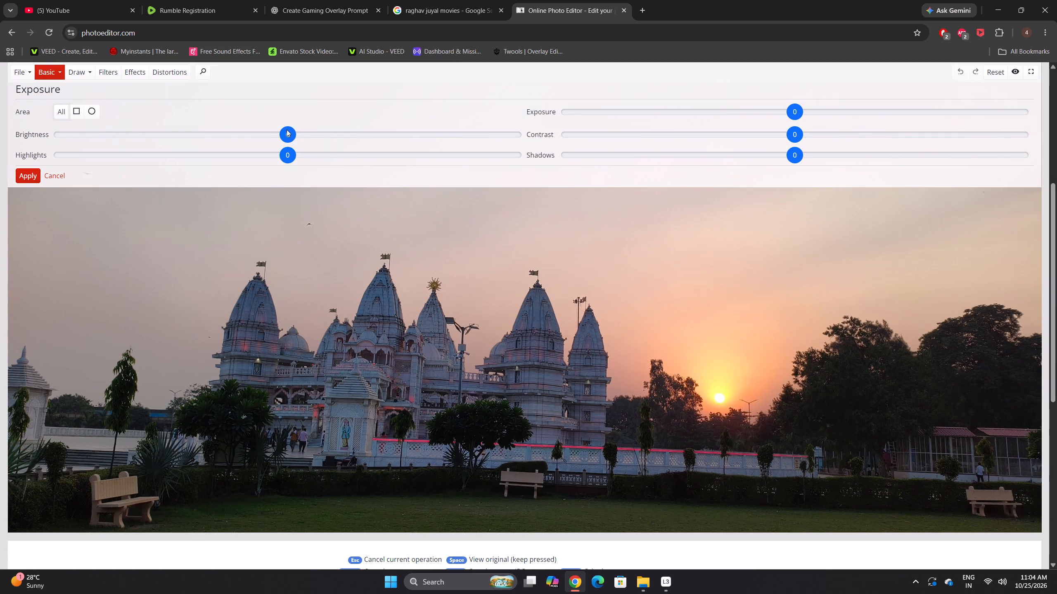
drag(287, 131, 329, 139)
drag(284, 136, 339, 141)
drag(296, 134, 347, 138)
click(325, 133)
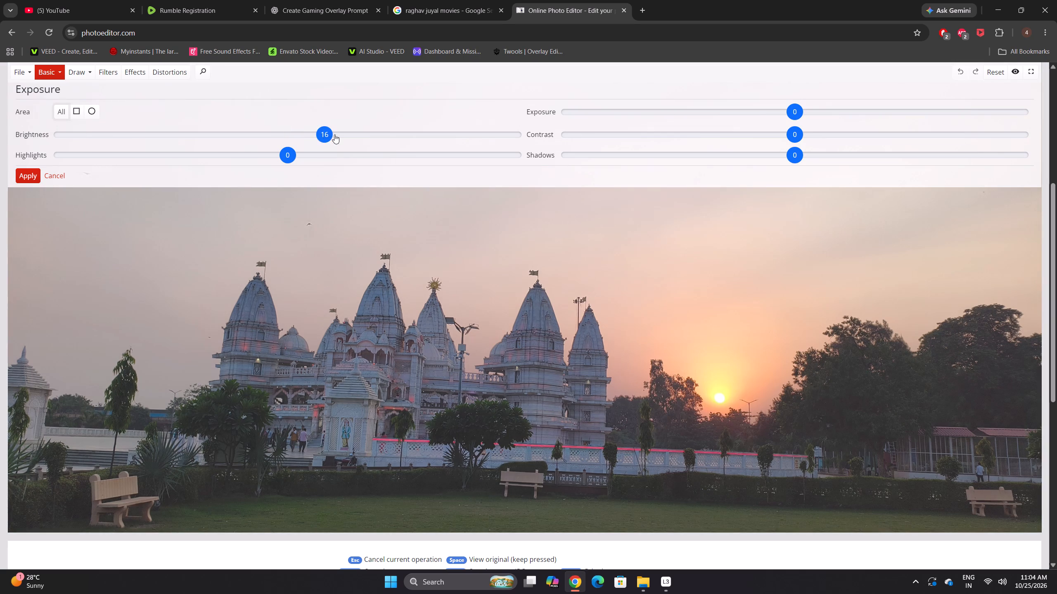
click(364, 138)
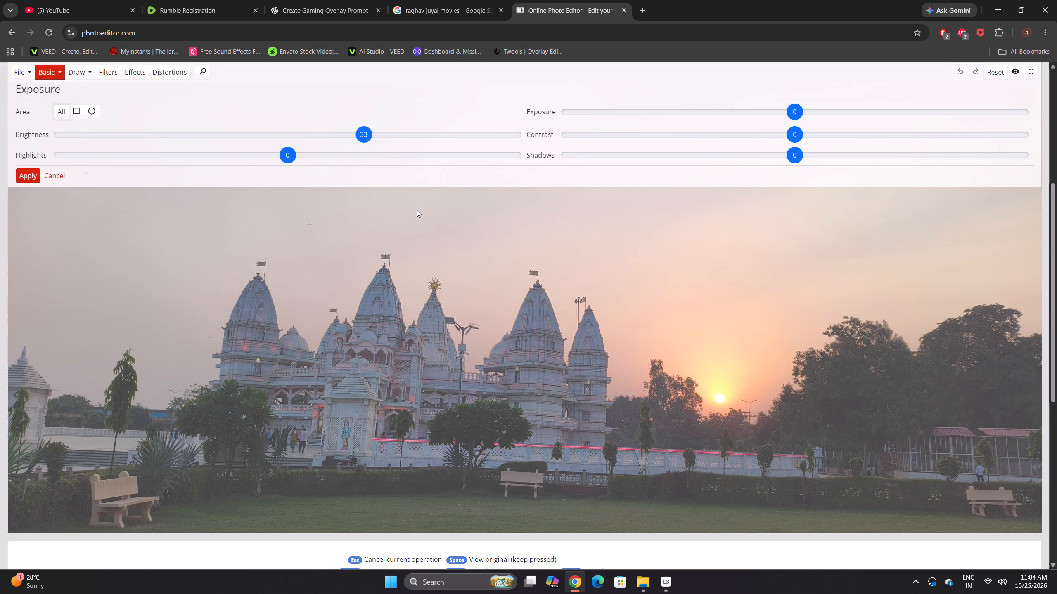
Set the photo's highlights to 8 and its exposure to 38.
click(313, 153)
drag(316, 153, 355, 159)
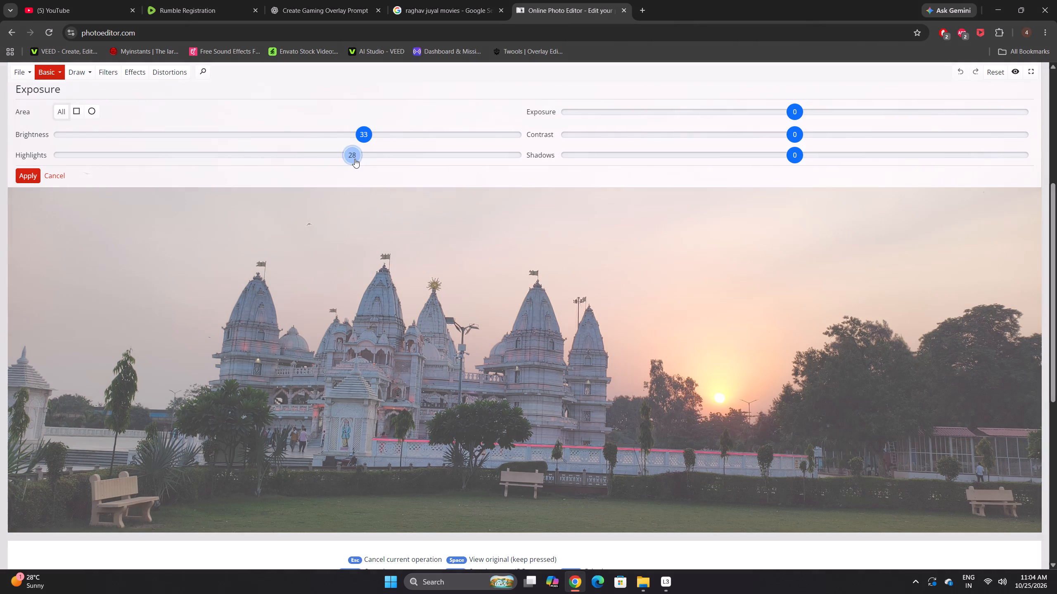
drag(355, 159, 178, 161)
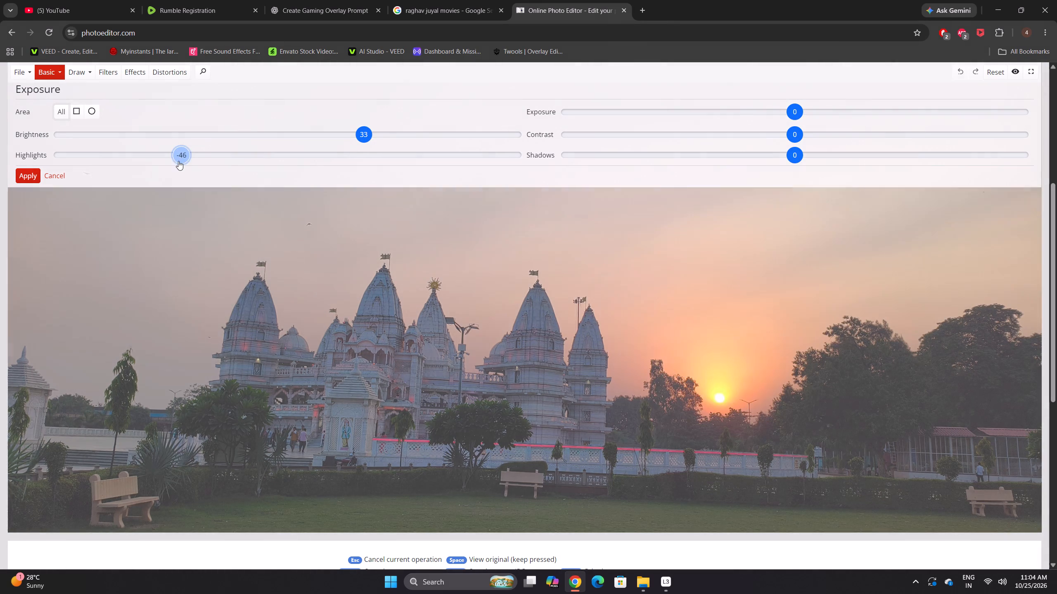
drag(178, 161, 305, 164)
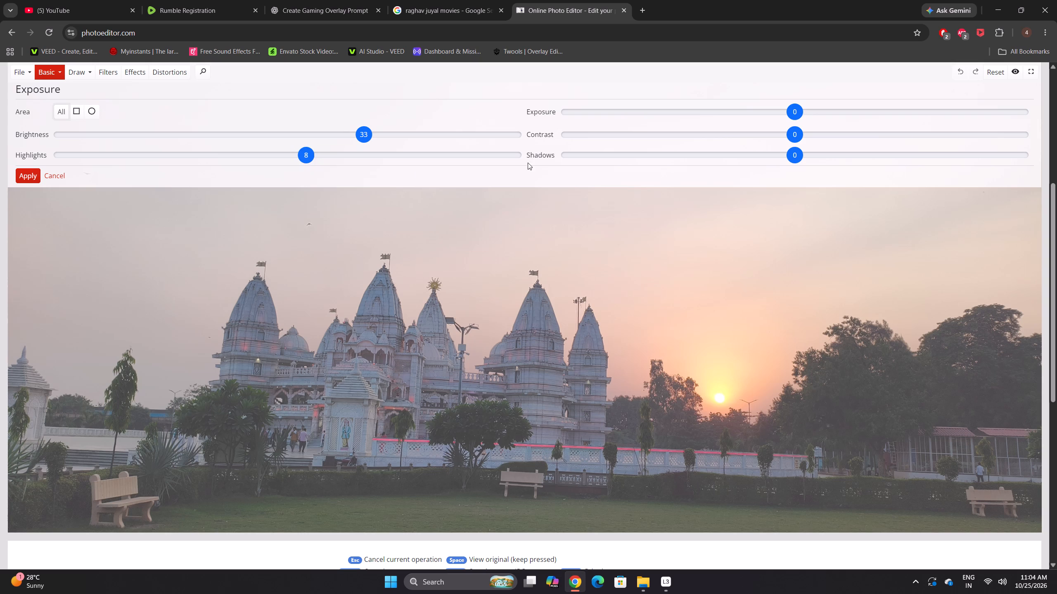
drag(795, 111, 833, 114)
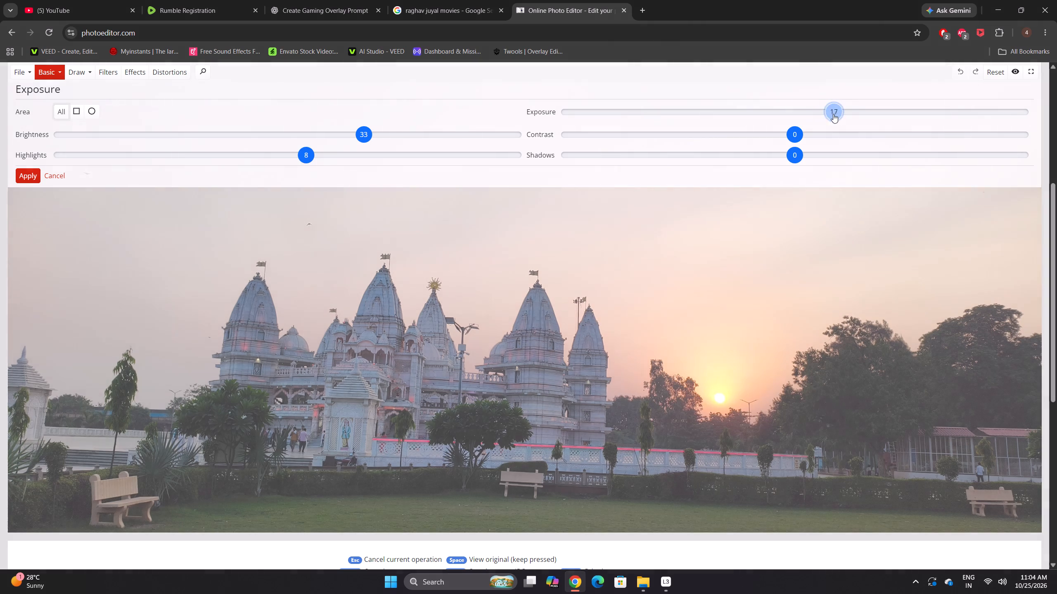
drag(833, 114, 882, 121)
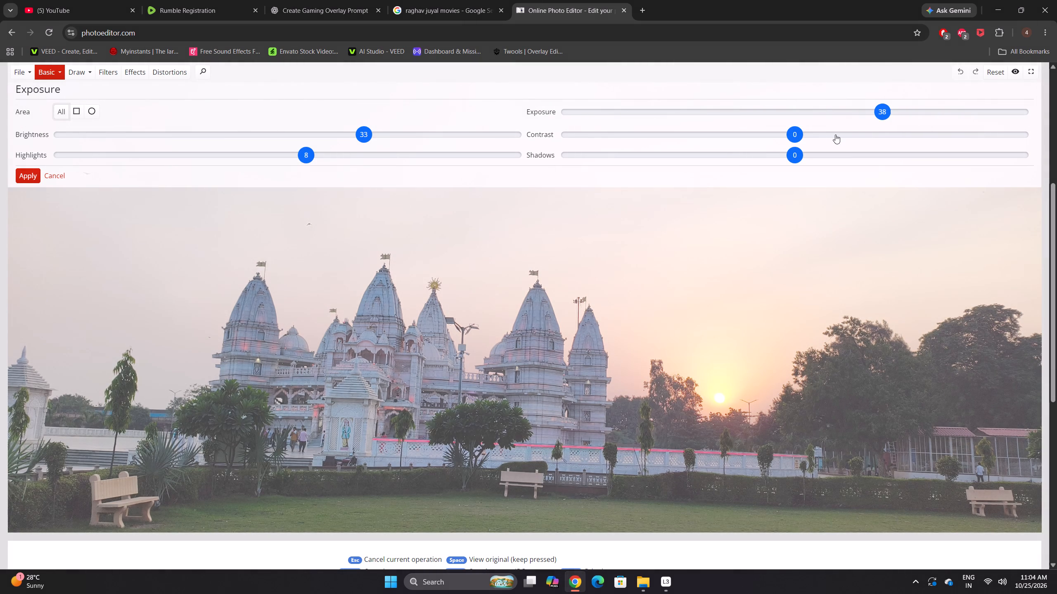
Set the contrast to -9 and the shadows to 15, and apply the Exposure adjustments to the photo.
drag(796, 135, 720, 133)
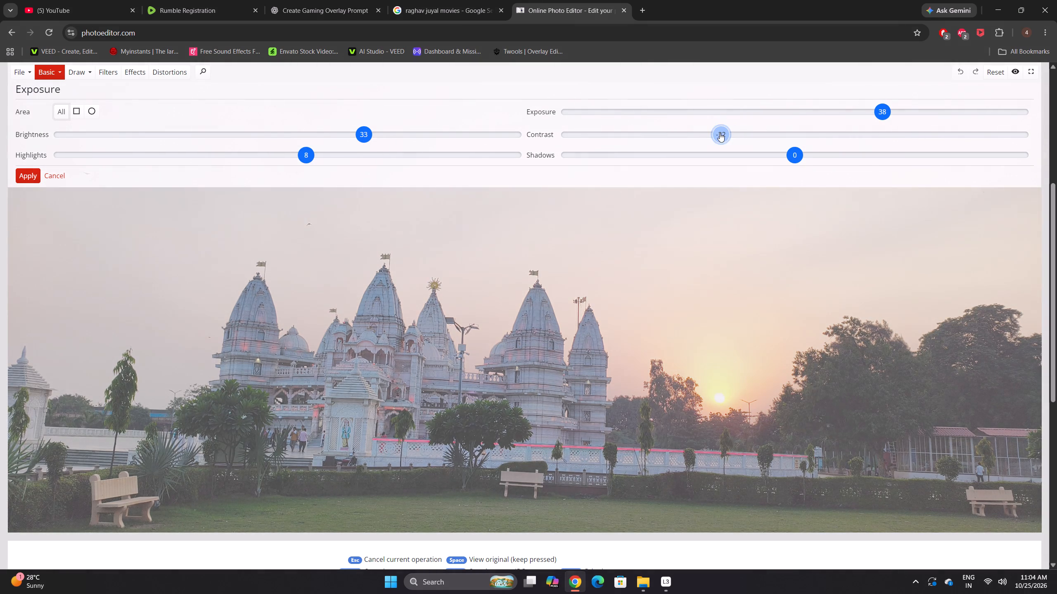
drag(720, 133, 775, 138)
drag(795, 153, 832, 156)
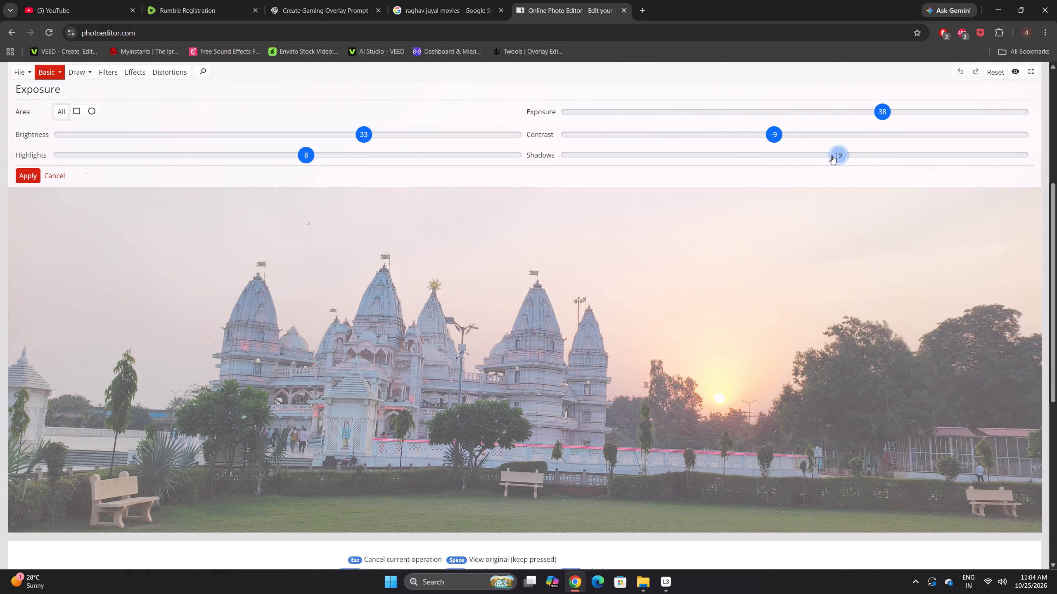
drag(832, 156, 829, 156)
scroll(721, 279, up, 2)
click(705, 334)
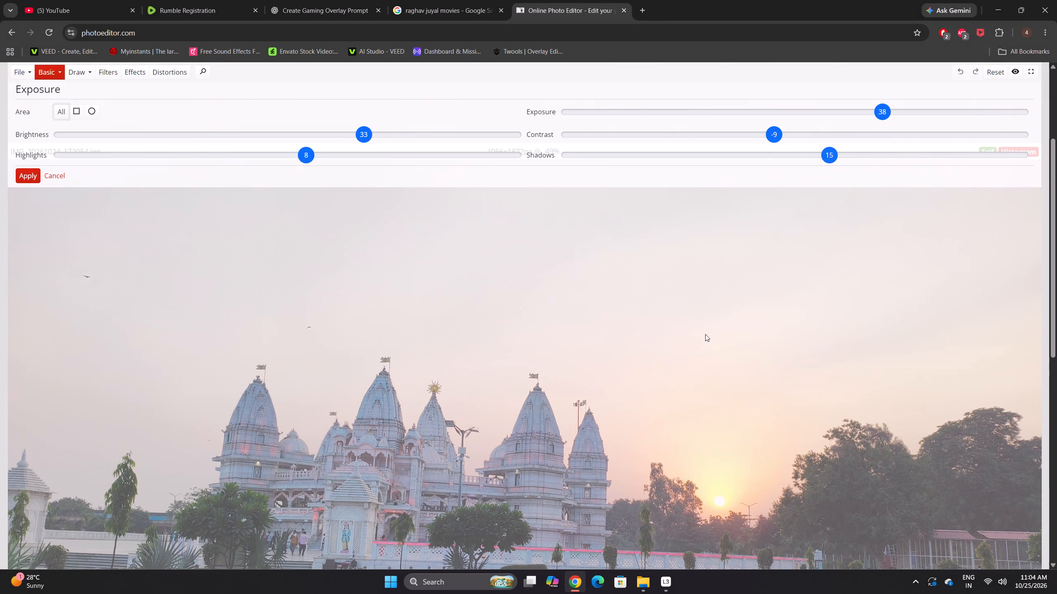
scroll(572, 310, down, 2)
scroll(560, 305, up, 6)
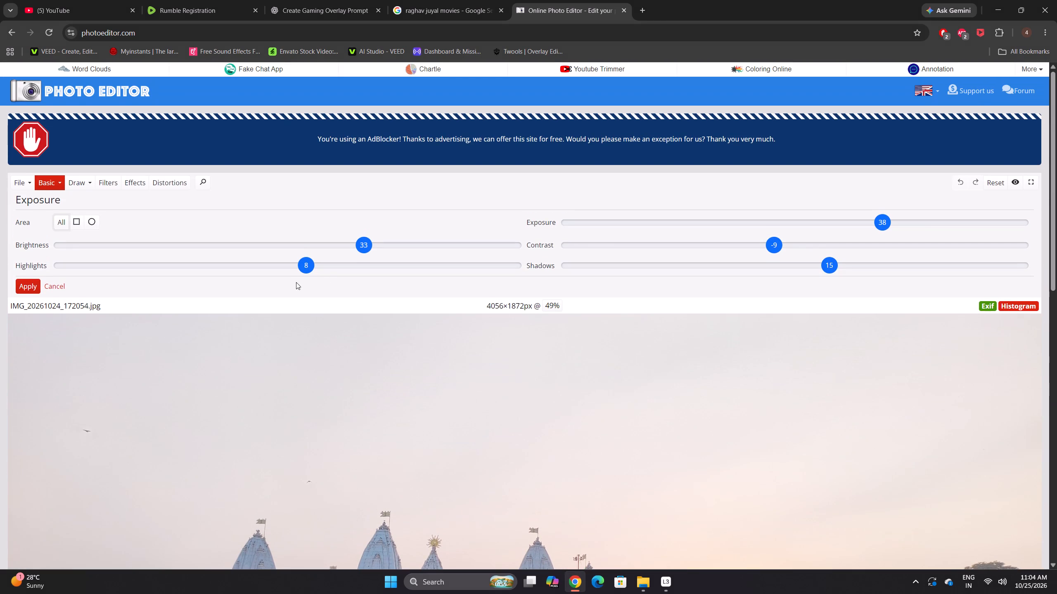
click(19, 286)
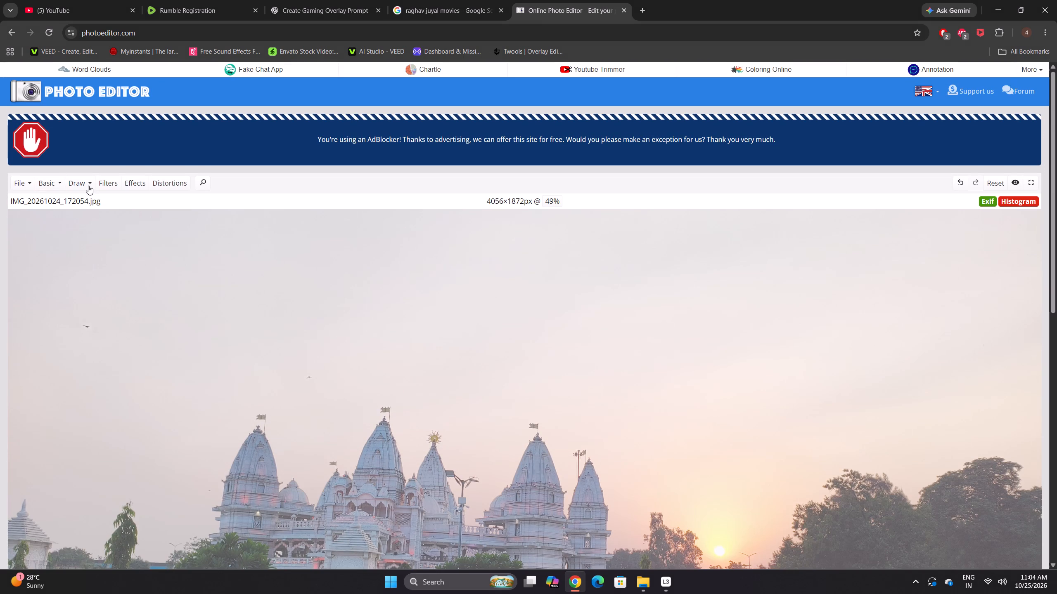
Open the Colors adjustment for the whole photo.
click(88, 185)
click(88, 185)
click(56, 183)
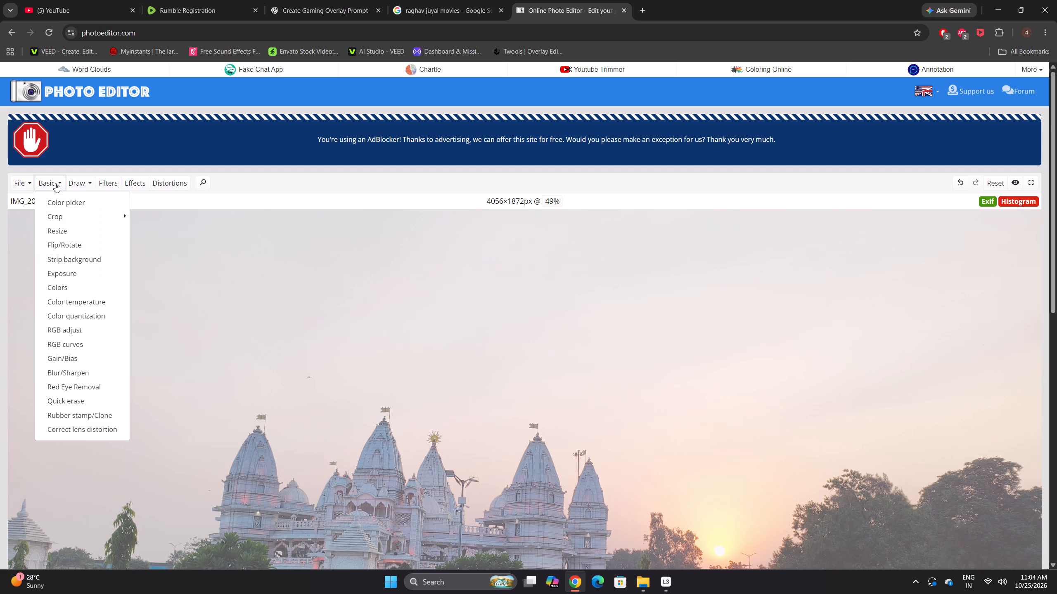
click(83, 284)
scroll(256, 316, down, 3)
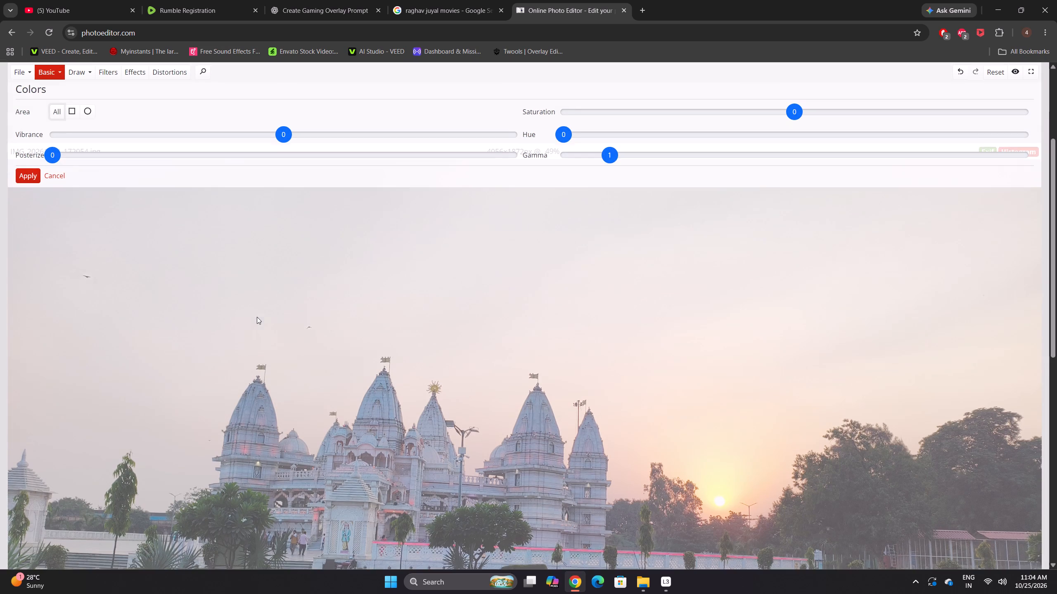
scroll(257, 318, down, 3)
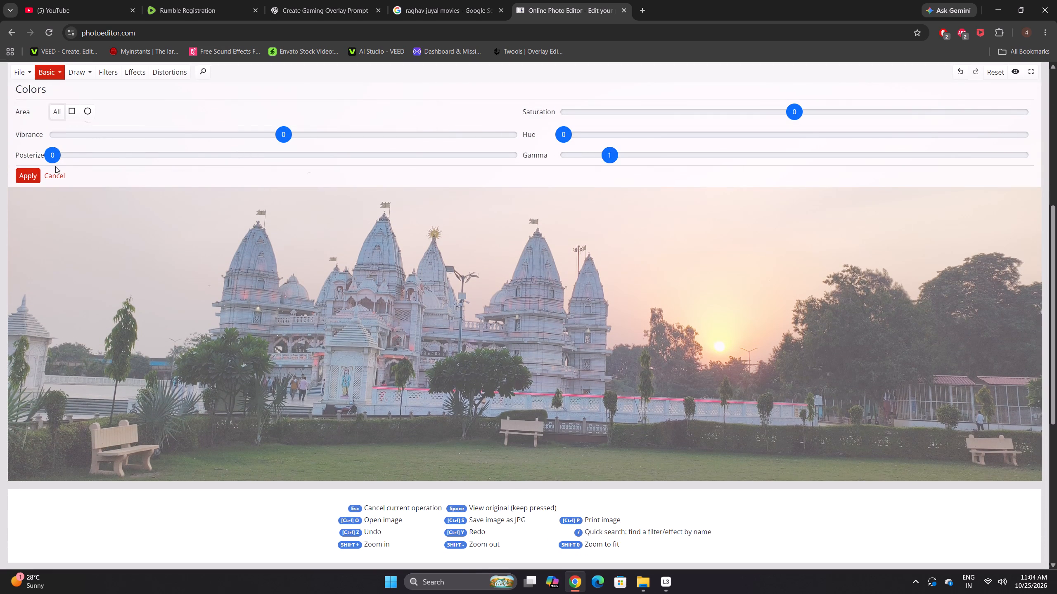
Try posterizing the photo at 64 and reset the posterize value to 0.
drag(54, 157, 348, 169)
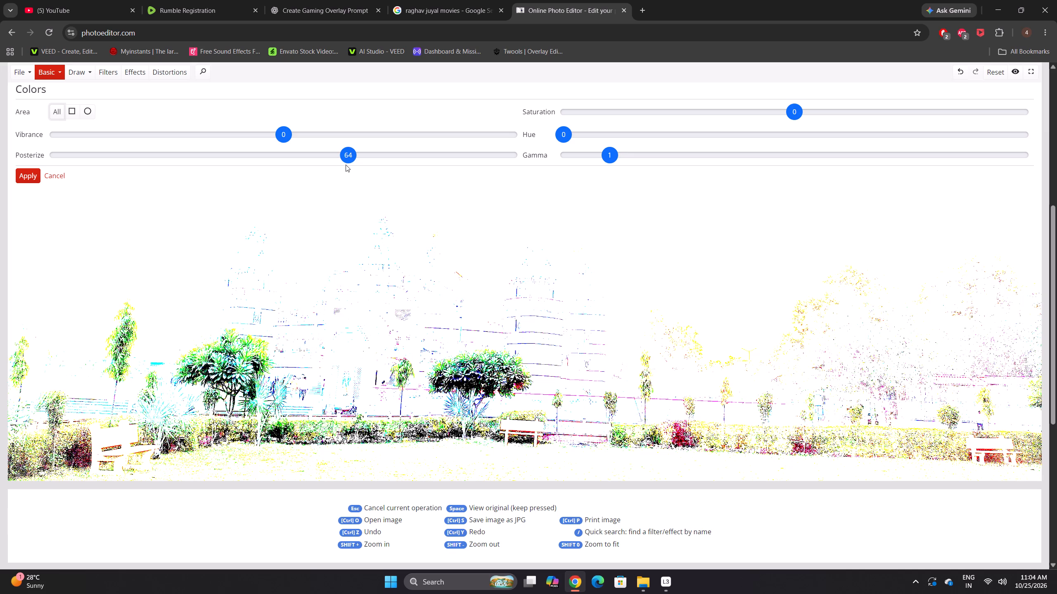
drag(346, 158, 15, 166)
Lower the photo's vibrance to -67.
drag(280, 134, 198, 137)
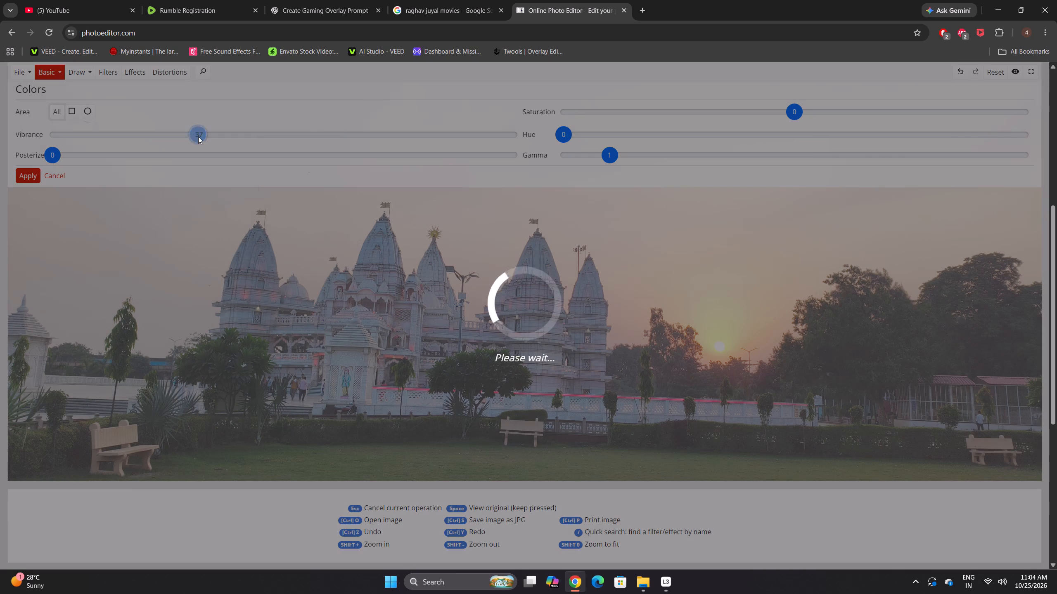
scroll(296, 222, up, 2)
drag(197, 134, 182, 137)
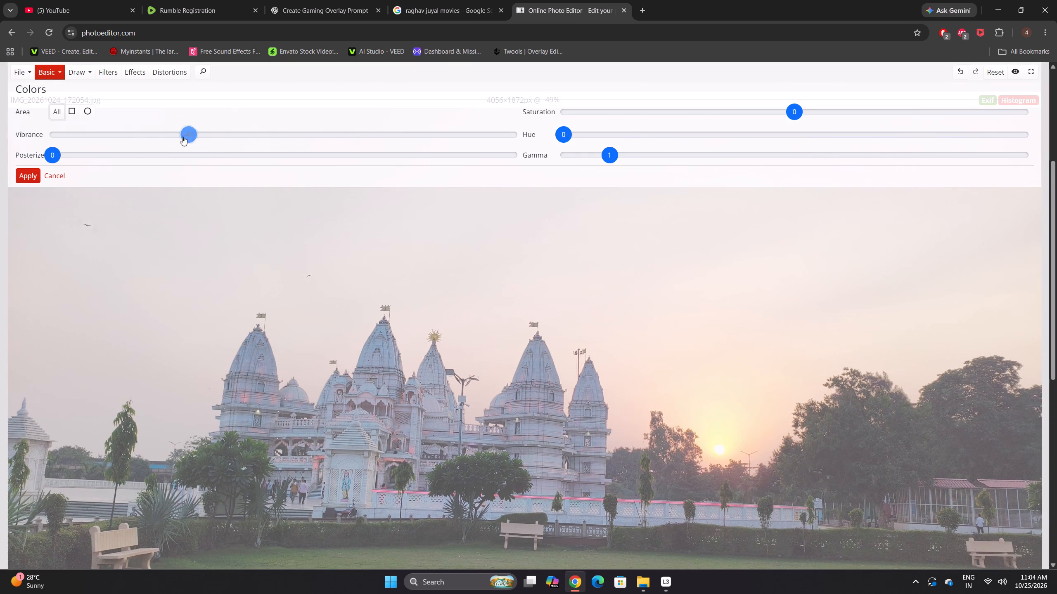
drag(182, 137, 130, 144)
scroll(647, 163, up, 2)
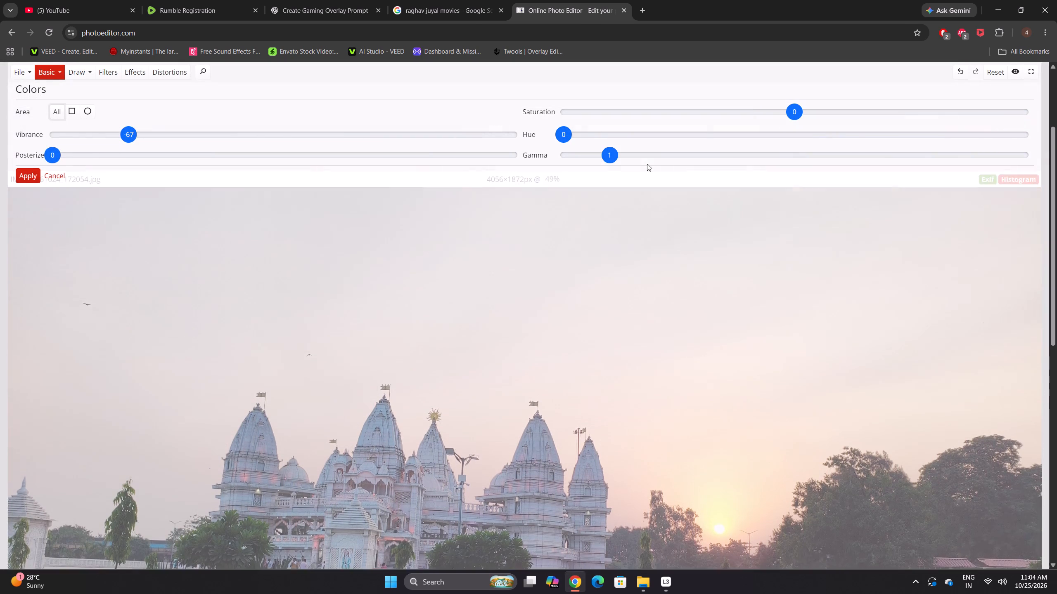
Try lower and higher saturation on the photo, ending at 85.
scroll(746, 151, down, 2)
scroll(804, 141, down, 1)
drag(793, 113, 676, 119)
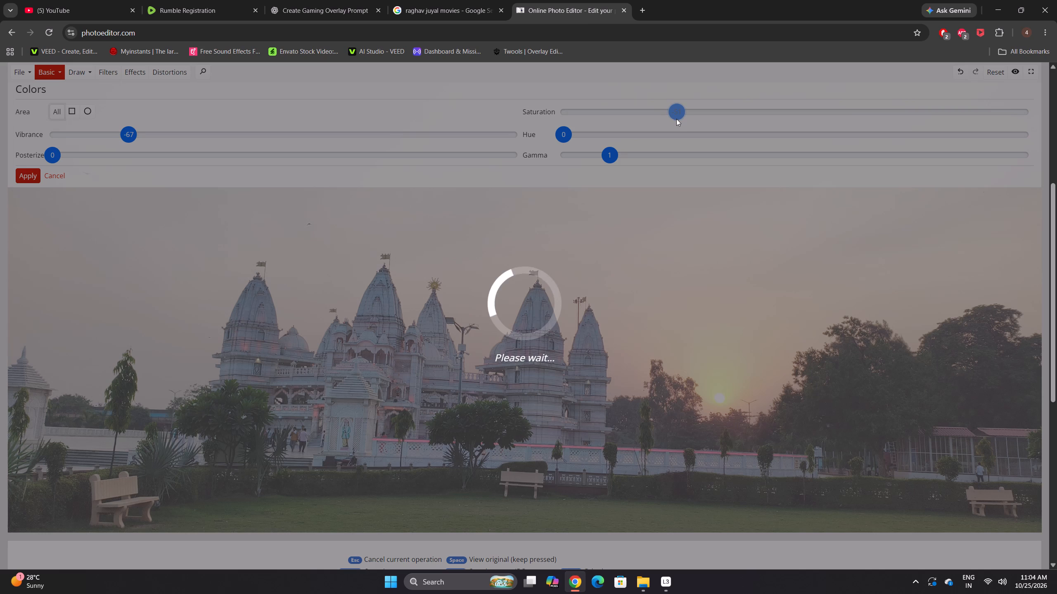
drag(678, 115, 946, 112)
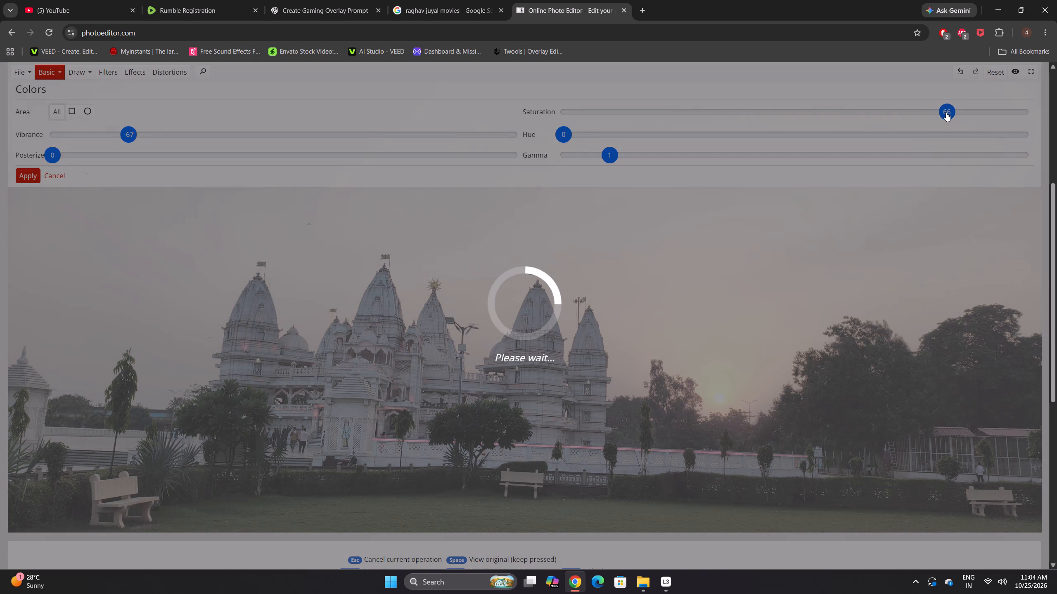
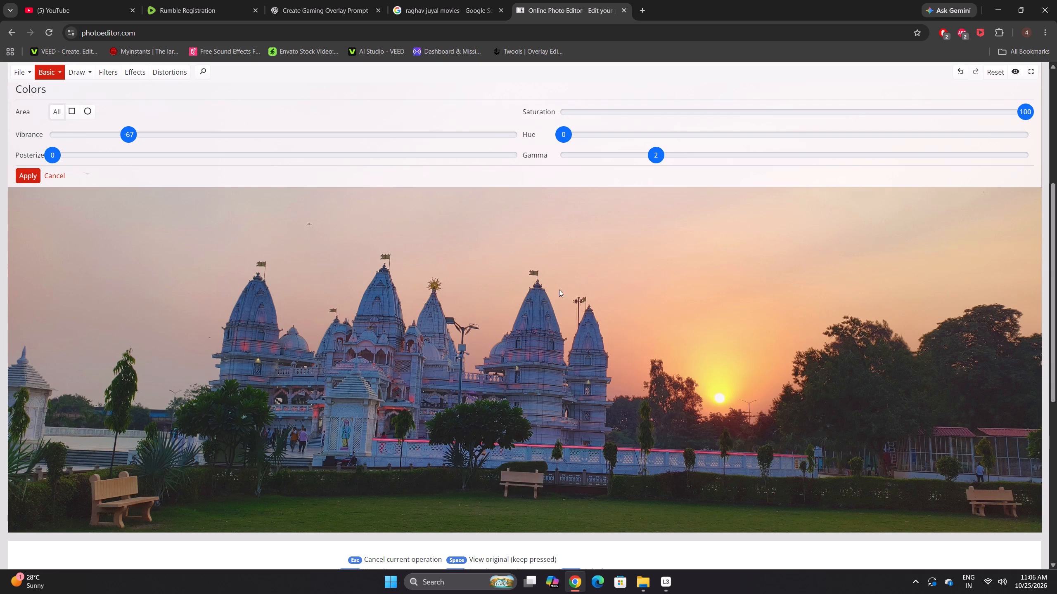
Lower the photo's saturation to 72 and apply the color adjustments.
drag(1027, 112, 920, 106)
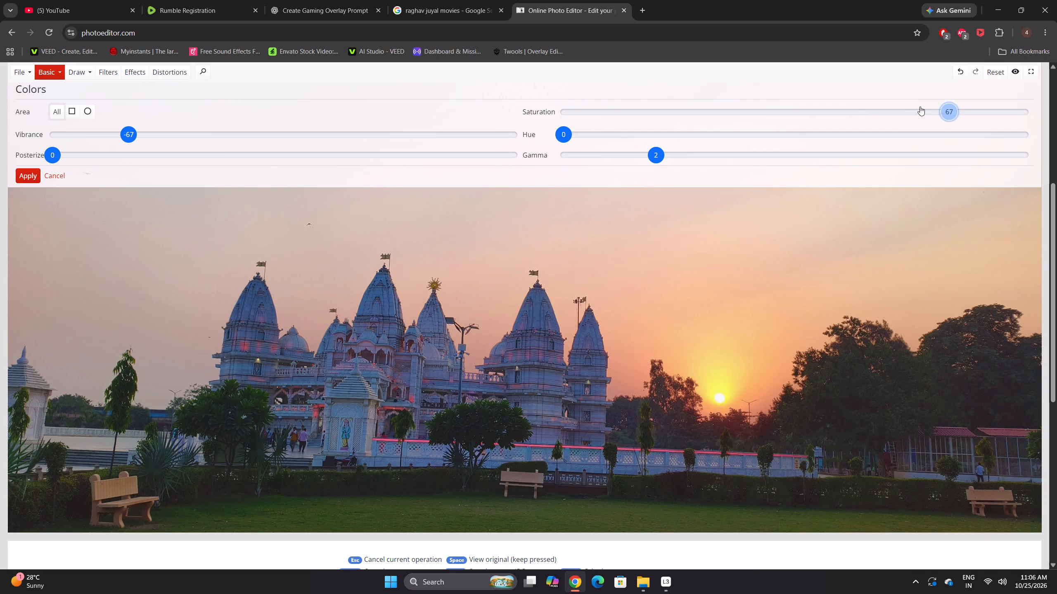
drag(920, 106, 931, 106)
drag(931, 106, 964, 110)
drag(935, 108, 962, 110)
drag(962, 110, 963, 110)
drag(950, 112, 960, 113)
scroll(665, 354, down, 2)
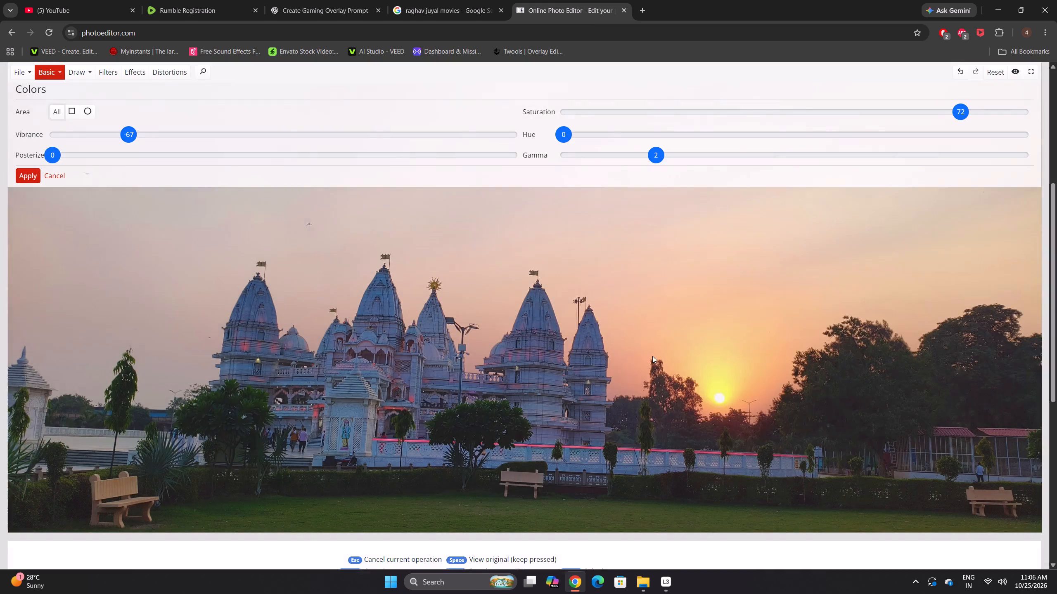
scroll(652, 356, down, 3)
scroll(583, 354, up, 8)
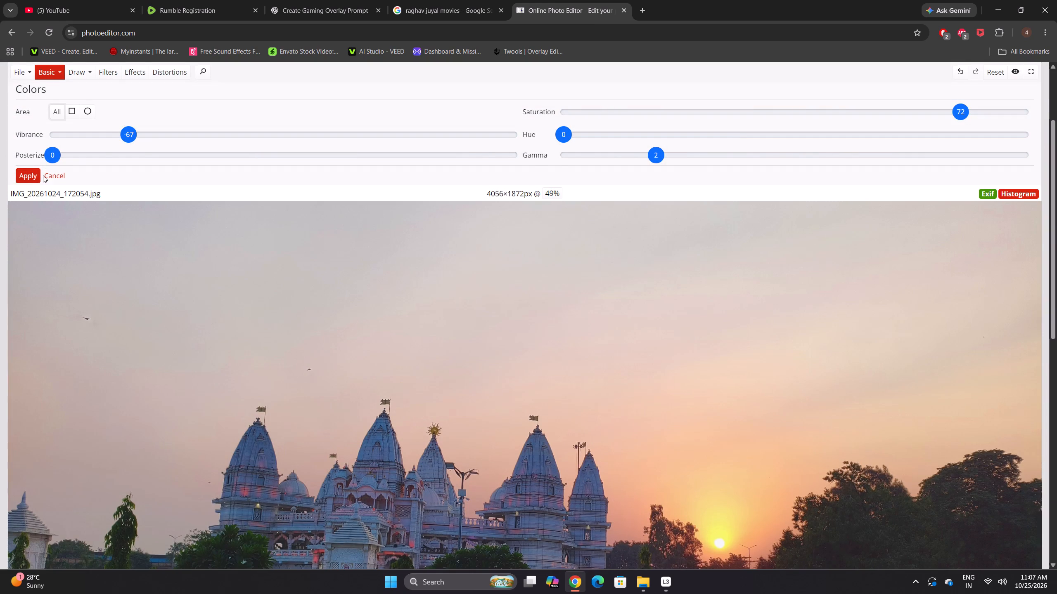
click(26, 181)
Start an RGB adjust on the whole photo and raise red to 1.26.
click(55, 181)
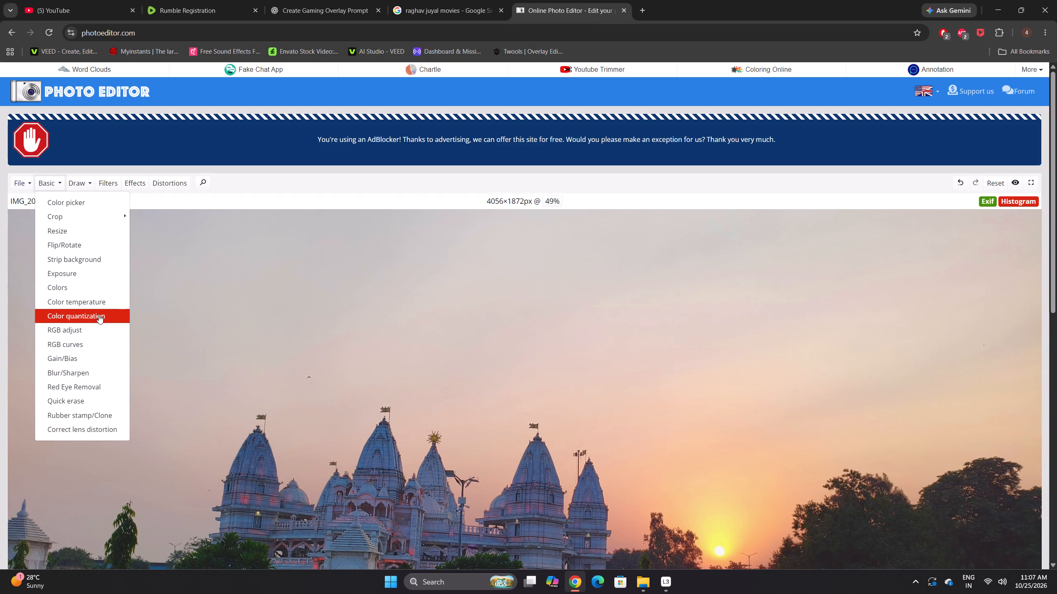
click(89, 330)
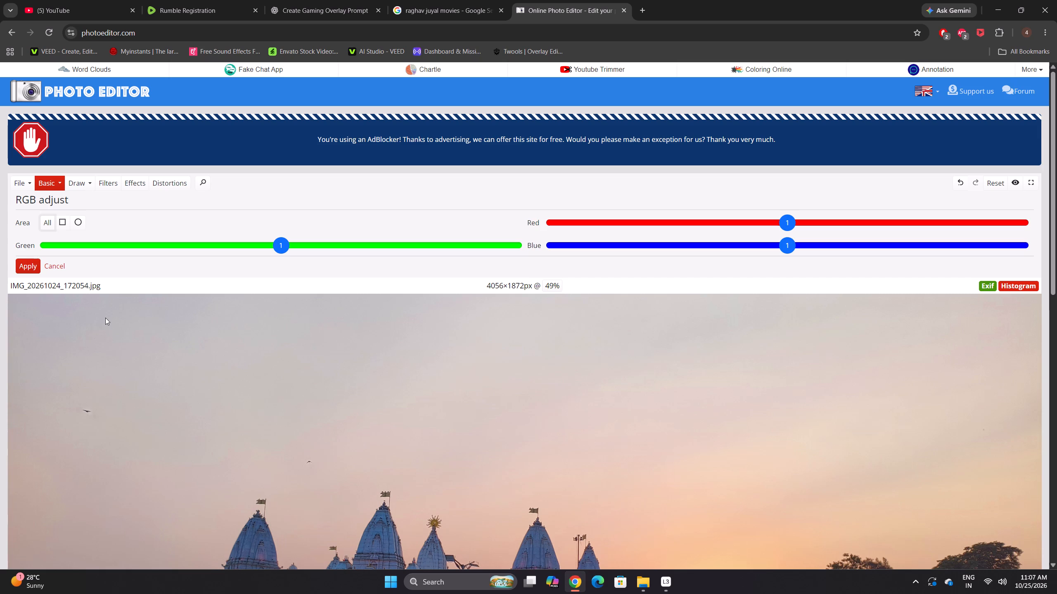
scroll(277, 320, down, 5)
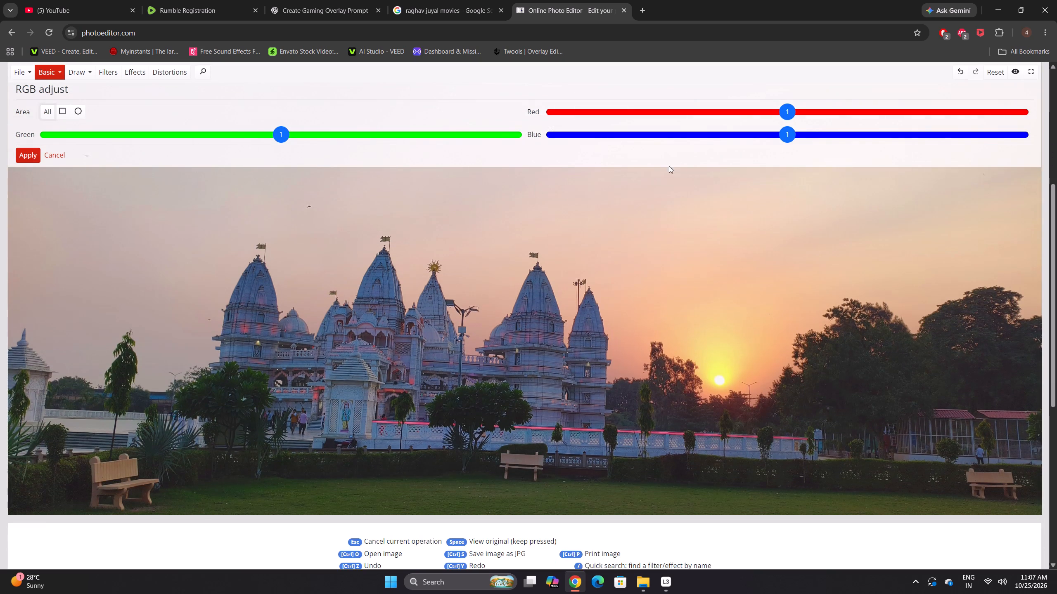
drag(787, 109, 847, 110)
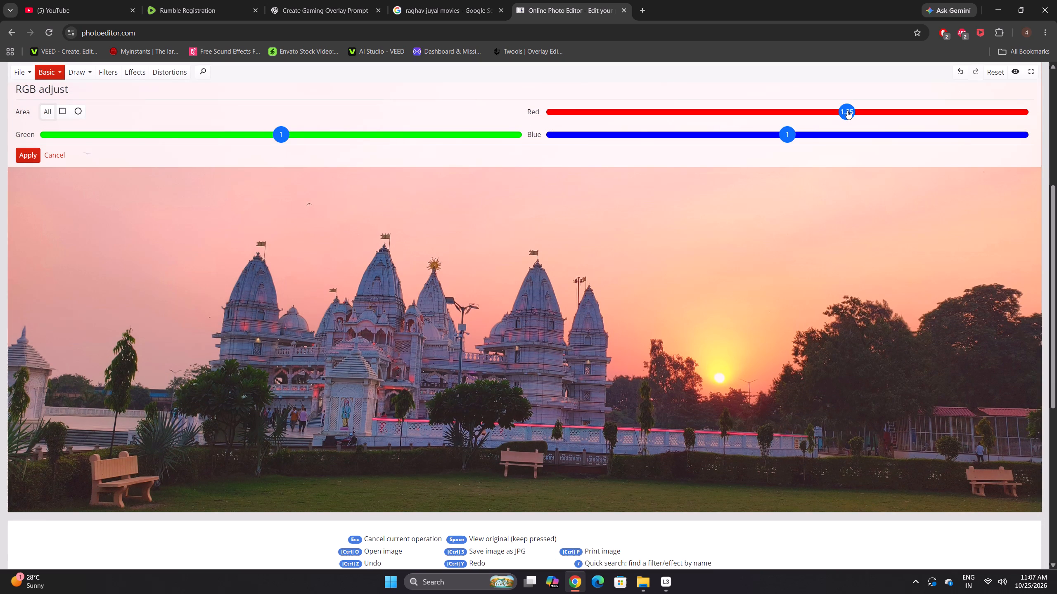
click(847, 110)
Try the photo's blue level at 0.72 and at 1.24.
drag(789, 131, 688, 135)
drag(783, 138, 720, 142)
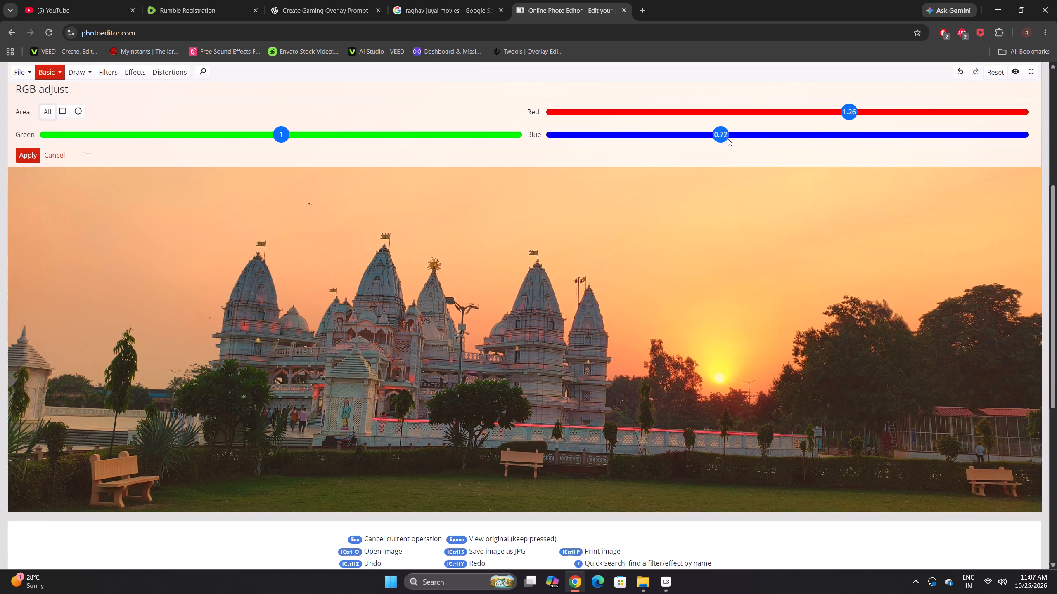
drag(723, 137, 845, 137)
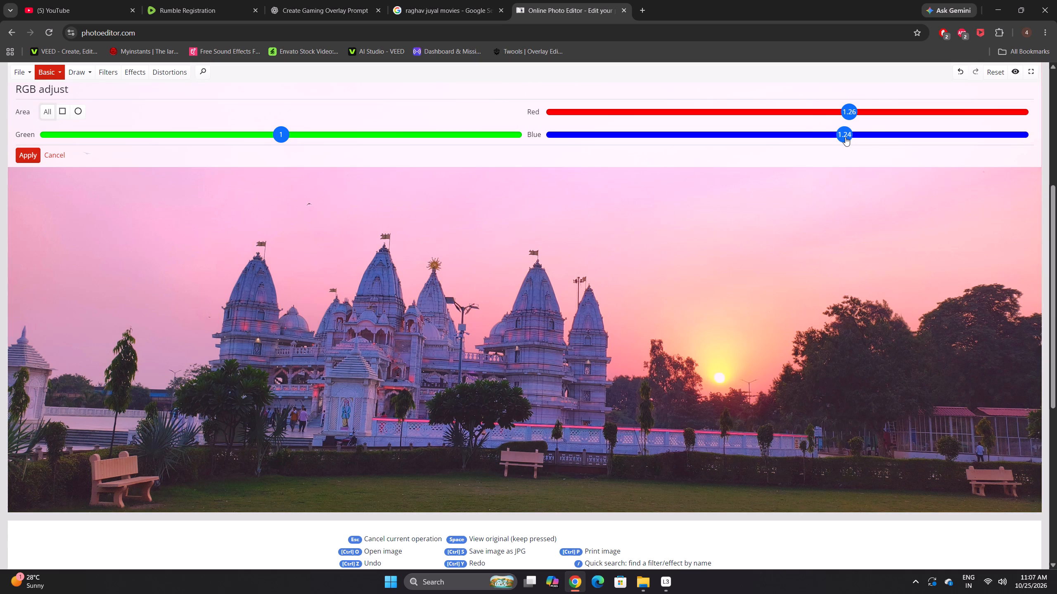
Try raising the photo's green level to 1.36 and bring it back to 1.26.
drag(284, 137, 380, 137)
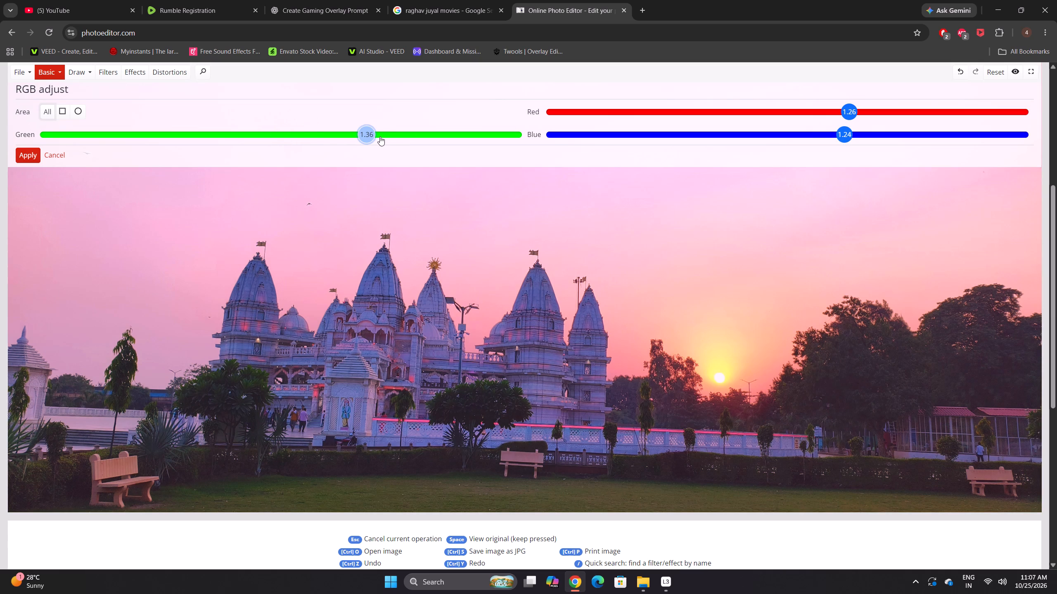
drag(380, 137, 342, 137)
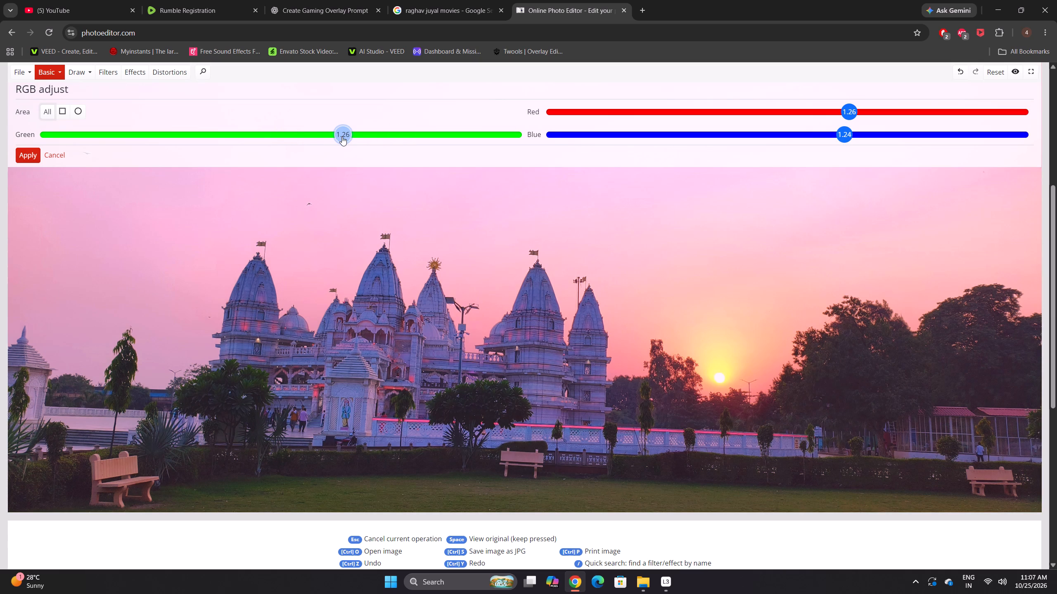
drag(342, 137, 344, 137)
Try the blue level at 1.26 and higher, and settle it at 1.22.
drag(842, 136, 846, 135)
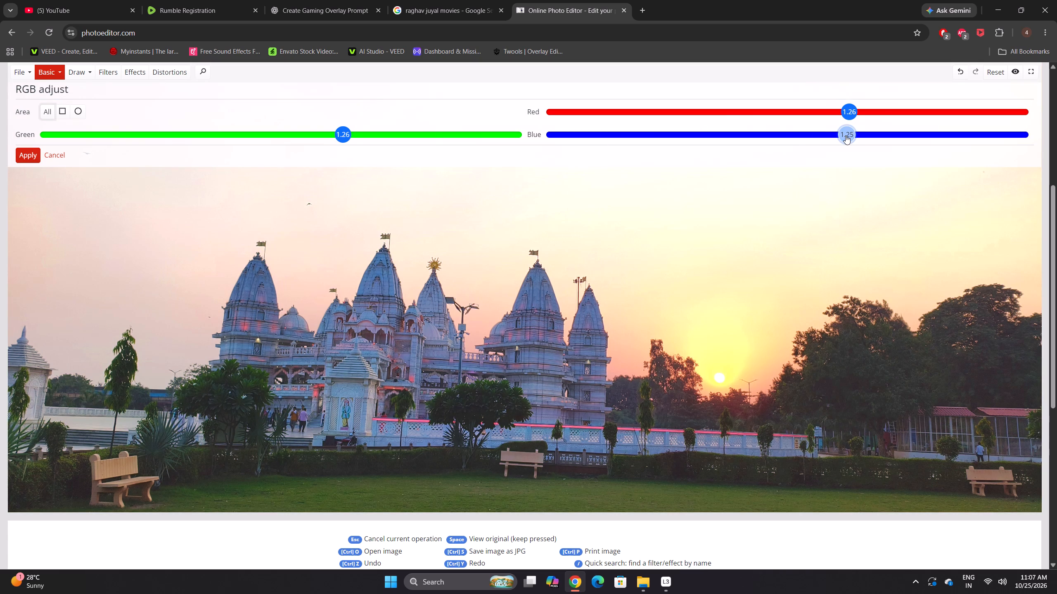
drag(846, 135, 850, 135)
drag(855, 136, 918, 133)
drag(918, 133, 915, 133)
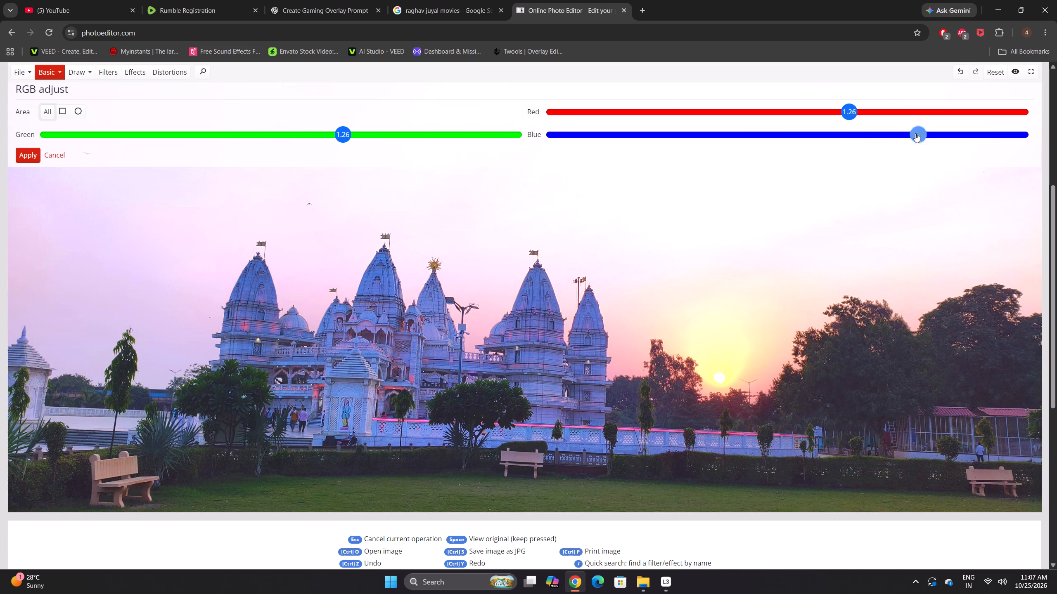
drag(915, 133, 800, 133)
drag(804, 136, 822, 139)
drag(822, 139, 839, 140)
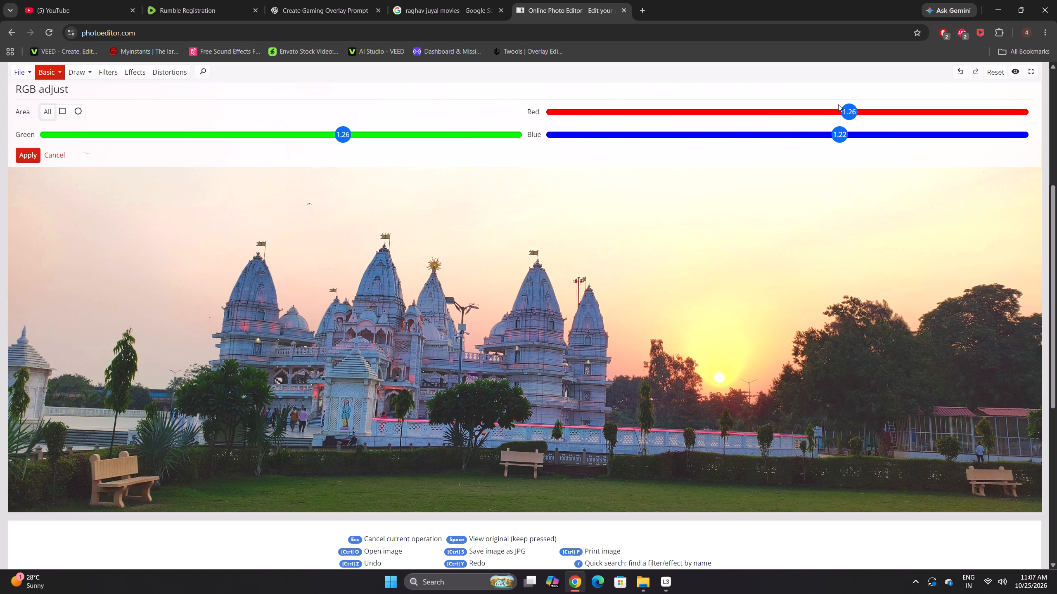
Try lower and higher red levels, including 1.36 and 1.42, and settle red at 1.45.
drag(848, 112, 784, 115)
drag(784, 115, 867, 118)
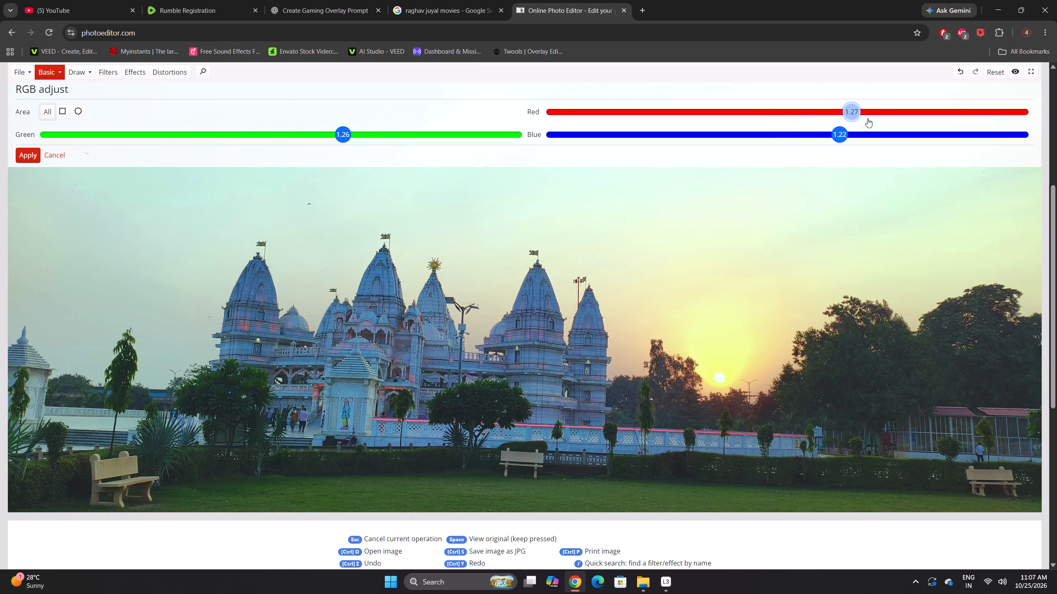
drag(867, 118, 874, 119)
click(874, 119)
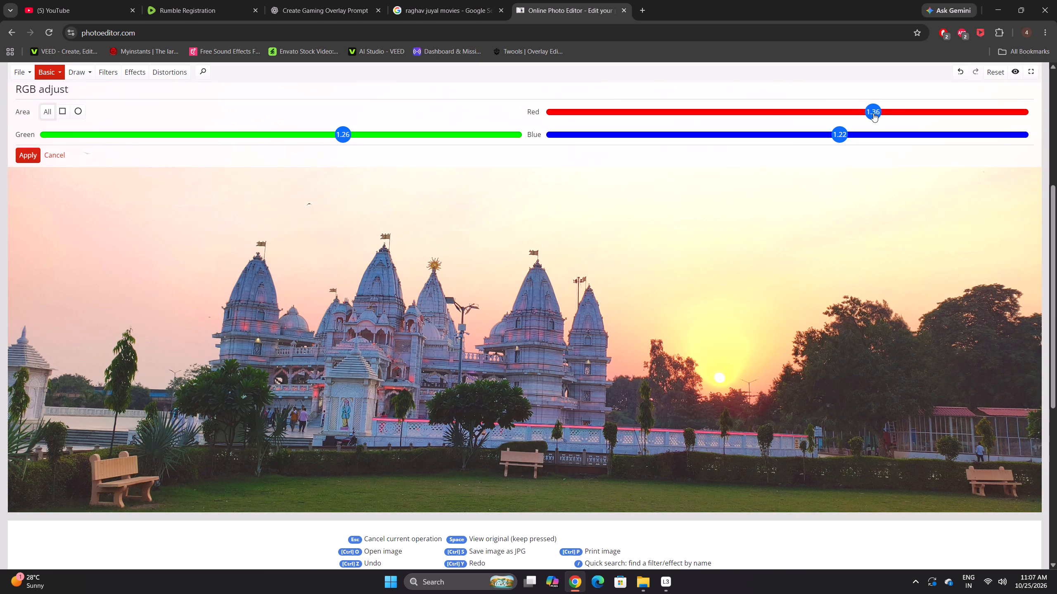
drag(873, 113, 886, 112)
drag(887, 111, 907, 111)
drag(907, 111, 895, 111)
Try the green level at 1.08 and higher, and fine-tune it to 1.24.
drag(343, 134, 301, 135)
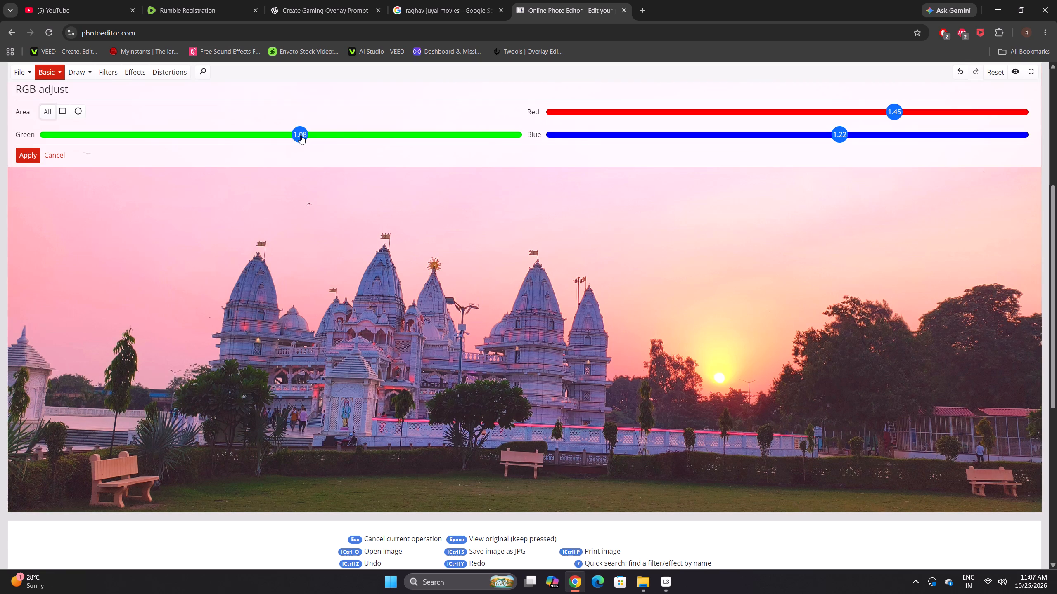
drag(301, 135, 350, 136)
drag(350, 136, 341, 136)
drag(341, 136, 336, 136)
key(Left)
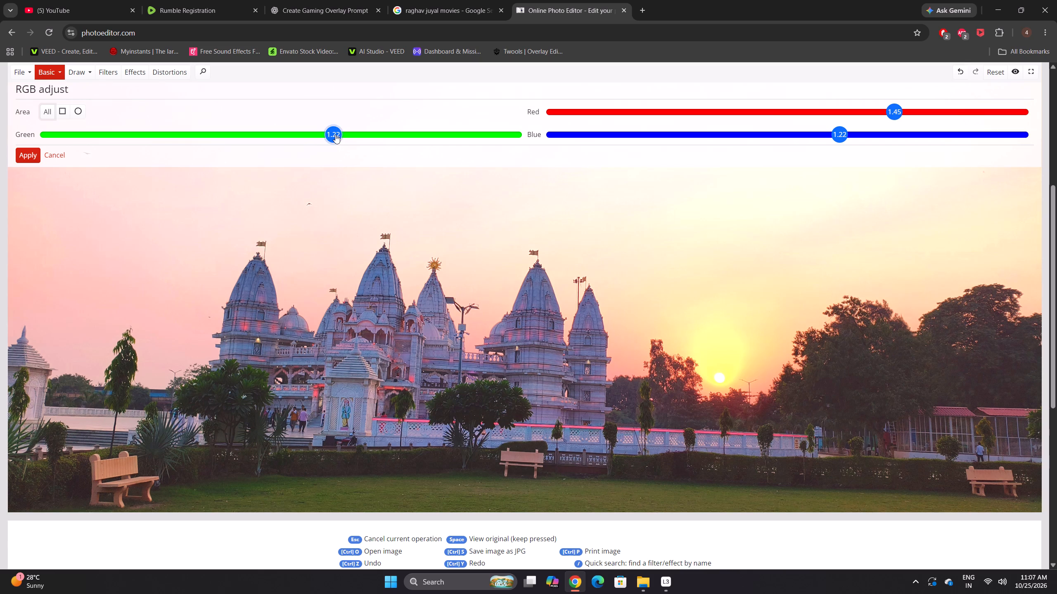
key(Left)
key(Left)
key(Right)
key(Right)
key(Right)
key(Right)
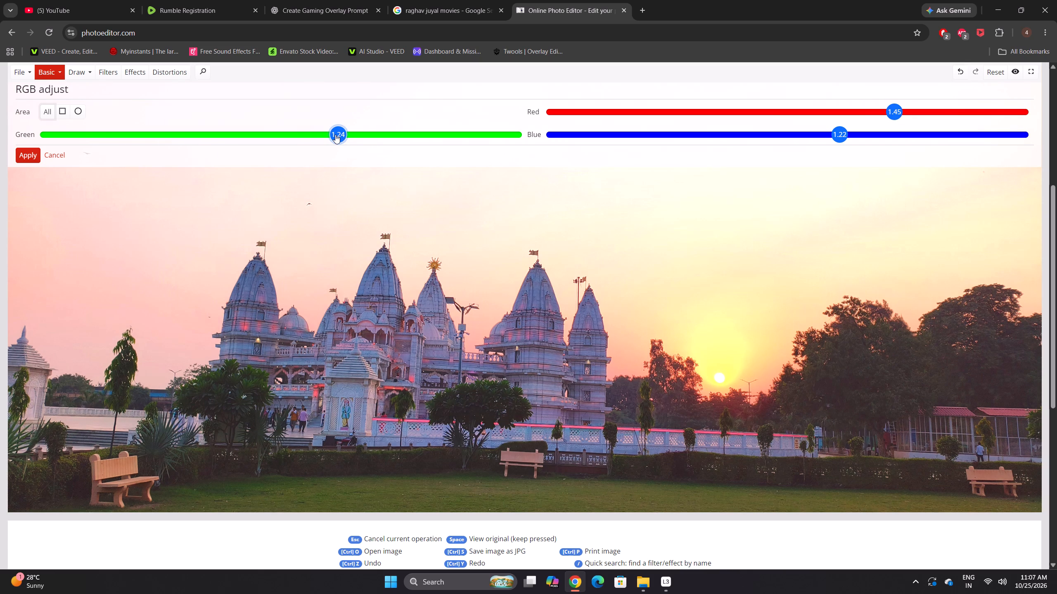
Raise the photo's green level up to 1.41, settle it at 1.39, and apply the RGB adjustment.
key(Right)
key(Right)
key(Right)
key(Right)
key(Right)
key(Right)
key(Right)
key(Right)
key(Right)
key(Right)
key(Right)
key(Right)
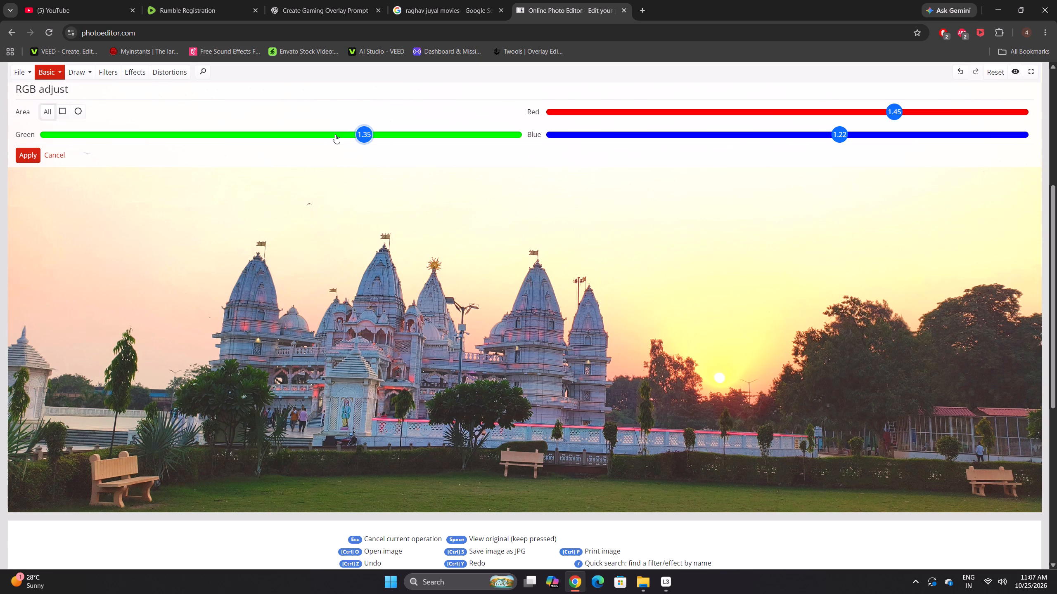
key(Right)
key(Right)
key(Right)
key(Right)
key(Right)
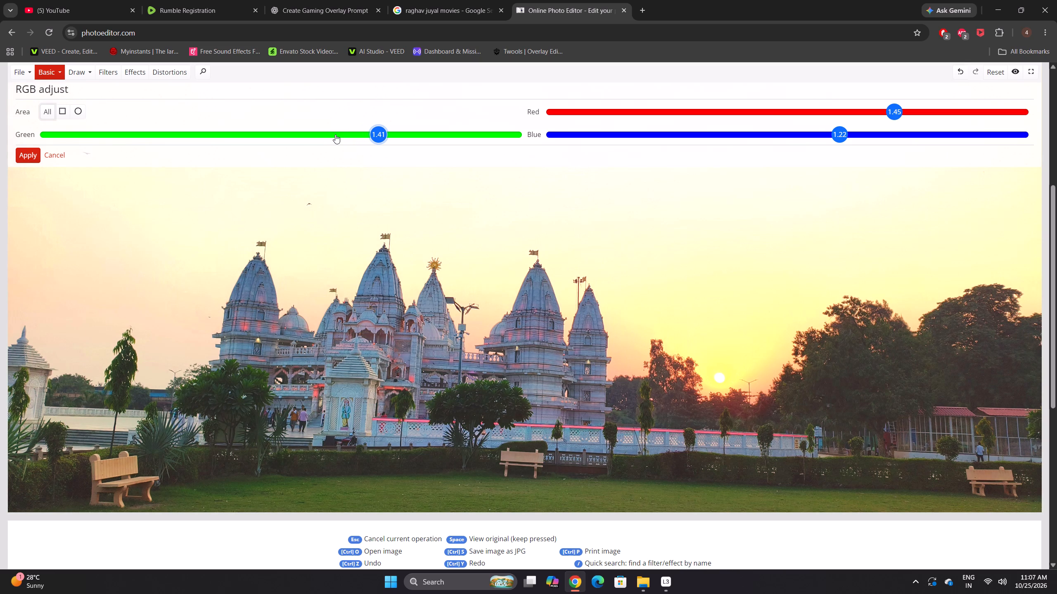
key(Left)
key(Left)
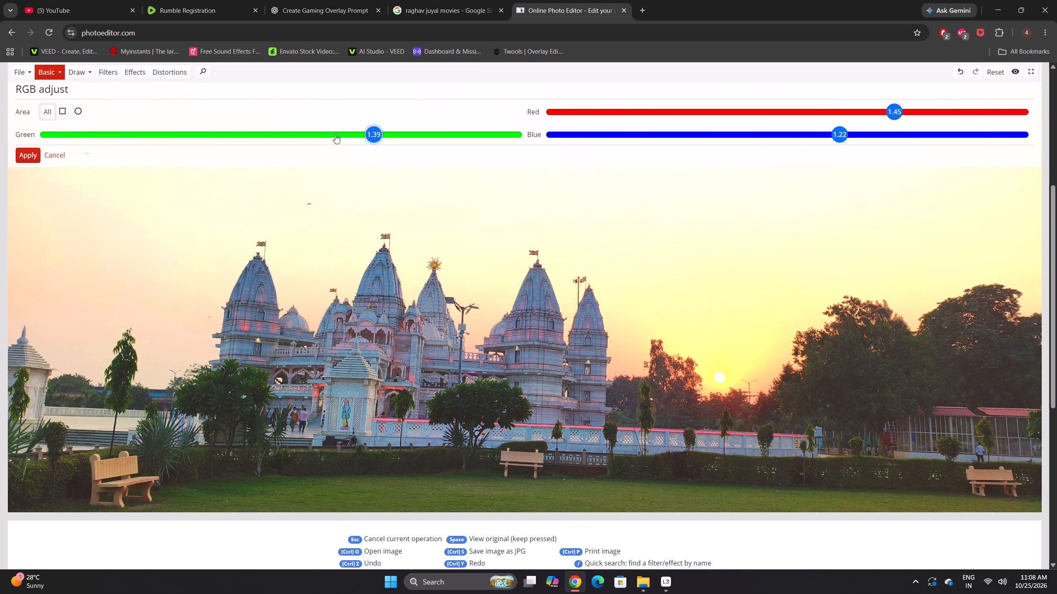
click(28, 155)
Try sharpening the whole photo at levels from 22 to 64, settle on 50, and apply it.
click(47, 74)
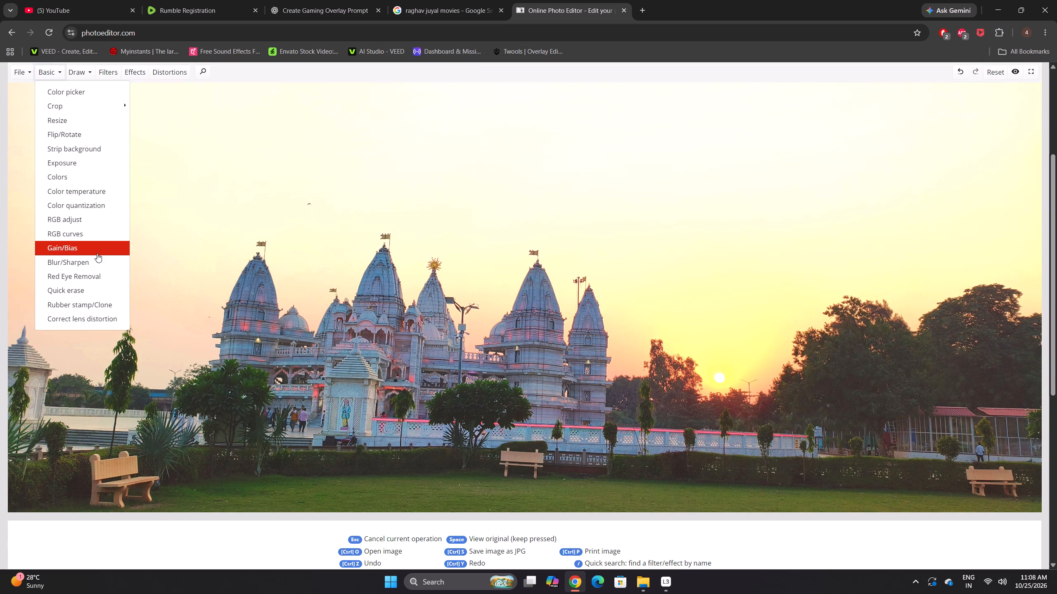
click(87, 262)
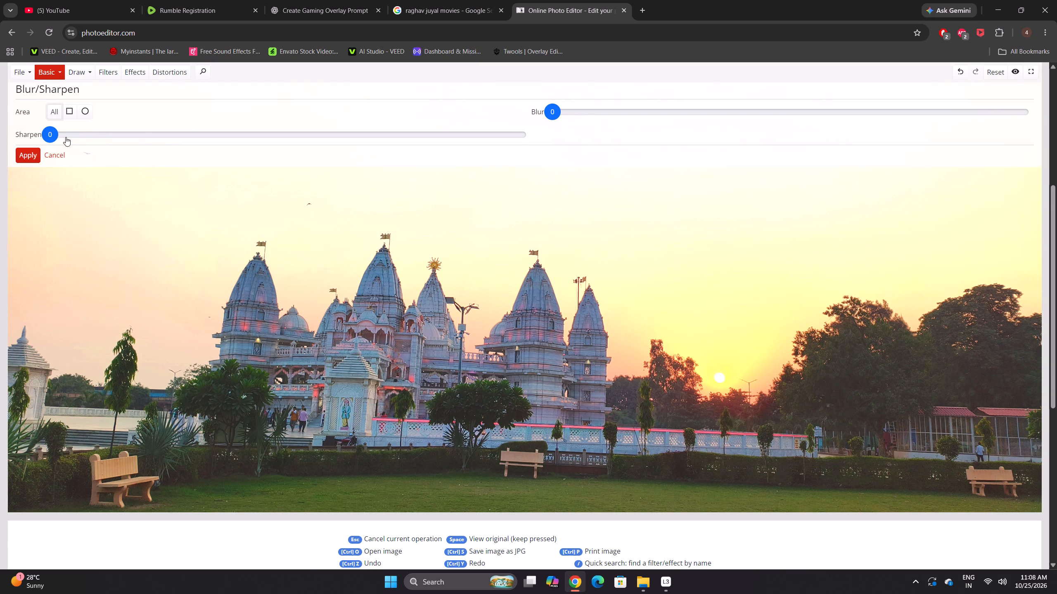
drag(53, 134, 153, 136)
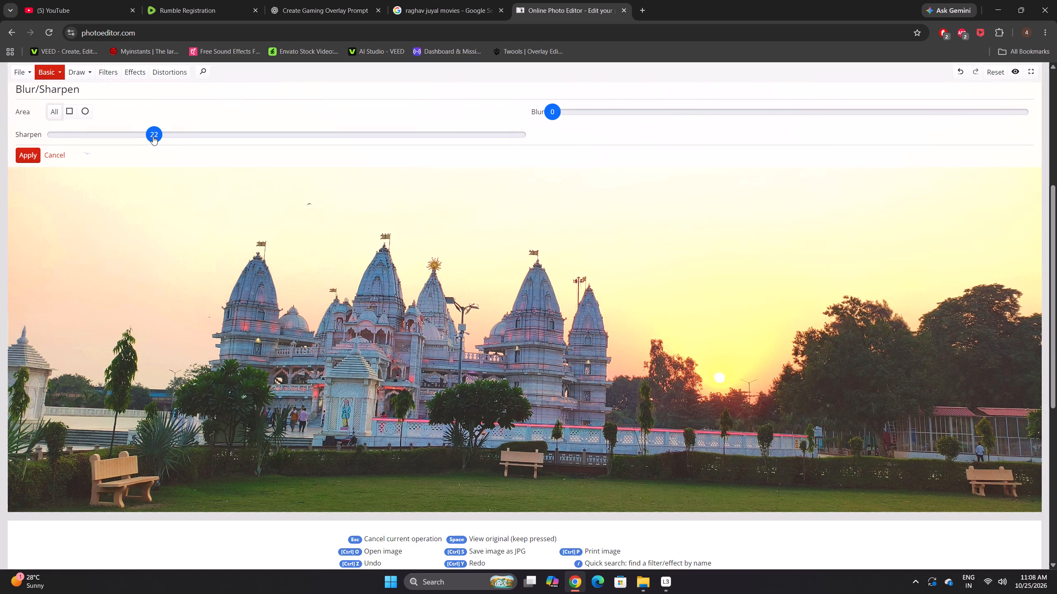
drag(152, 136, 256, 144)
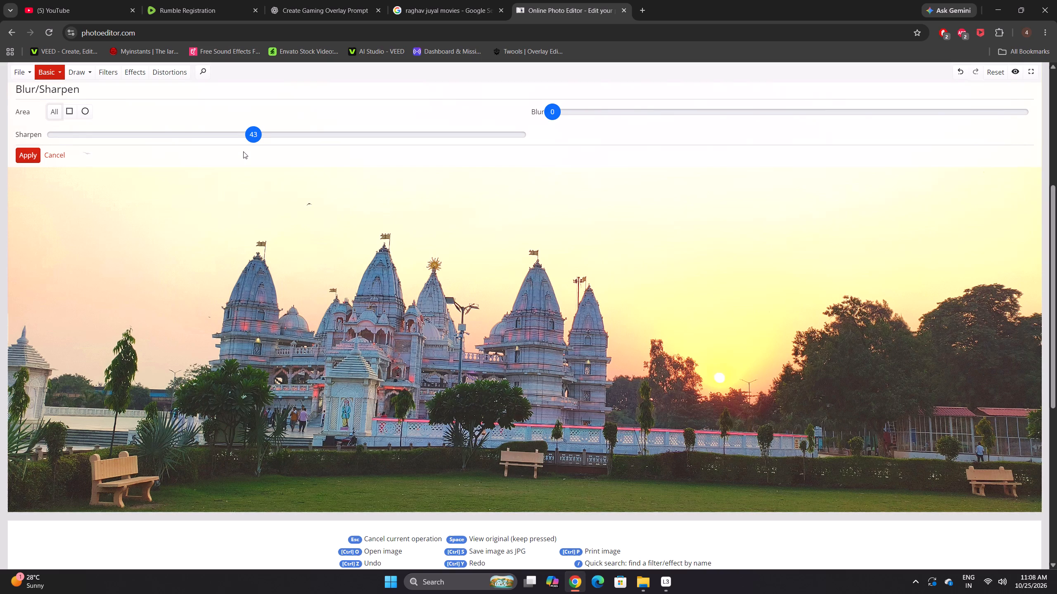
drag(254, 133, 351, 137)
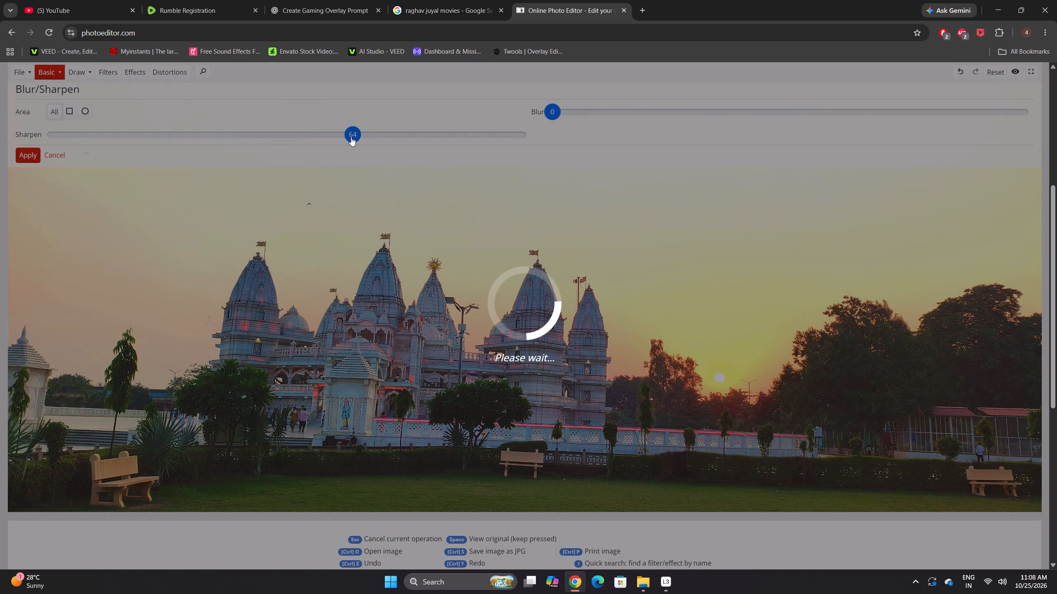
drag(351, 137, 278, 139)
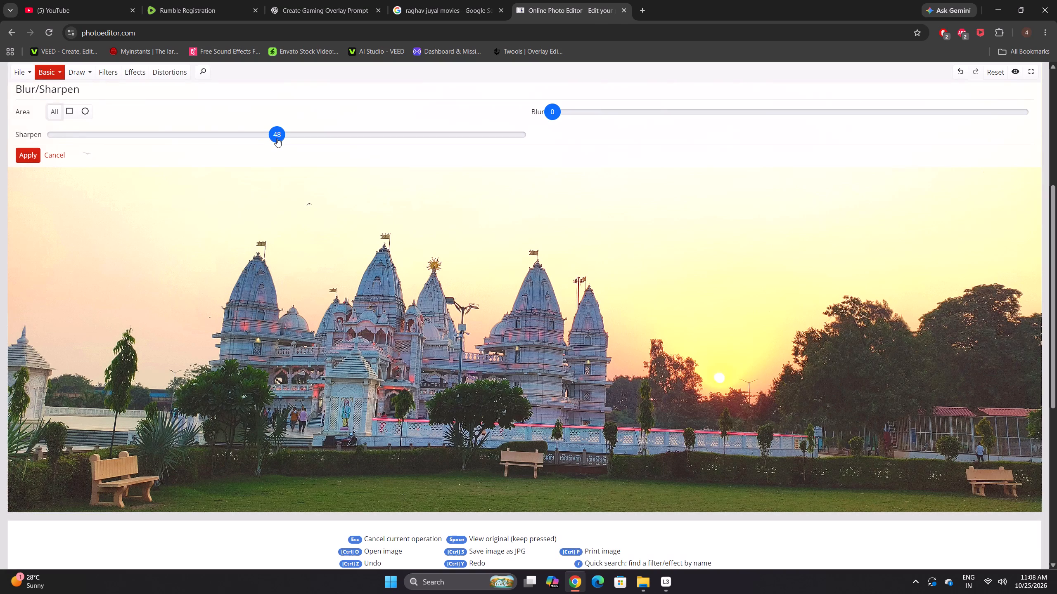
drag(275, 137, 251, 139)
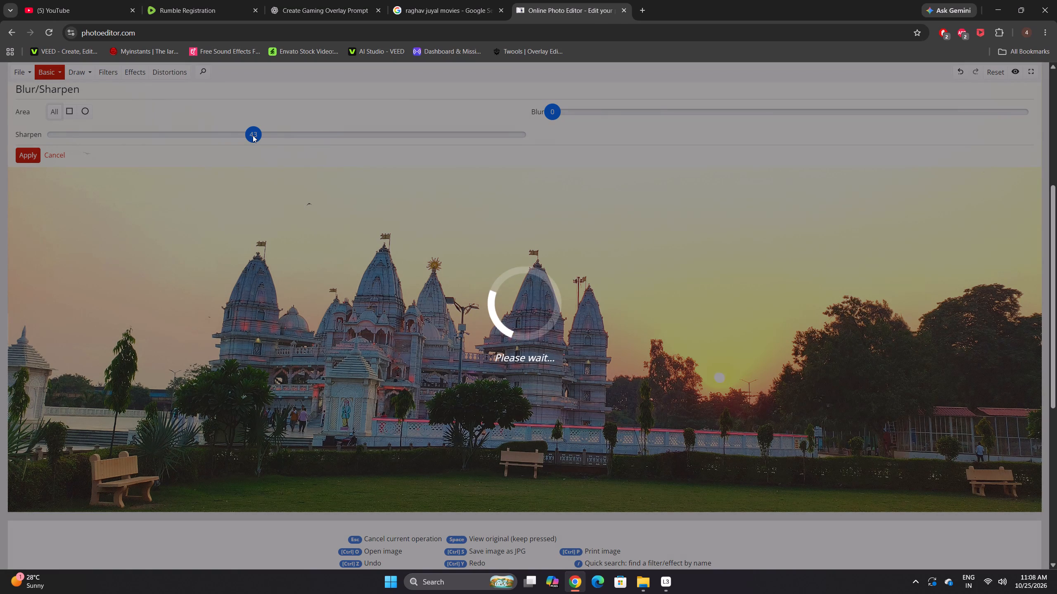
key(Right)
key(Right)
key(Right)
key(Right)
key(Right)
key(Right)
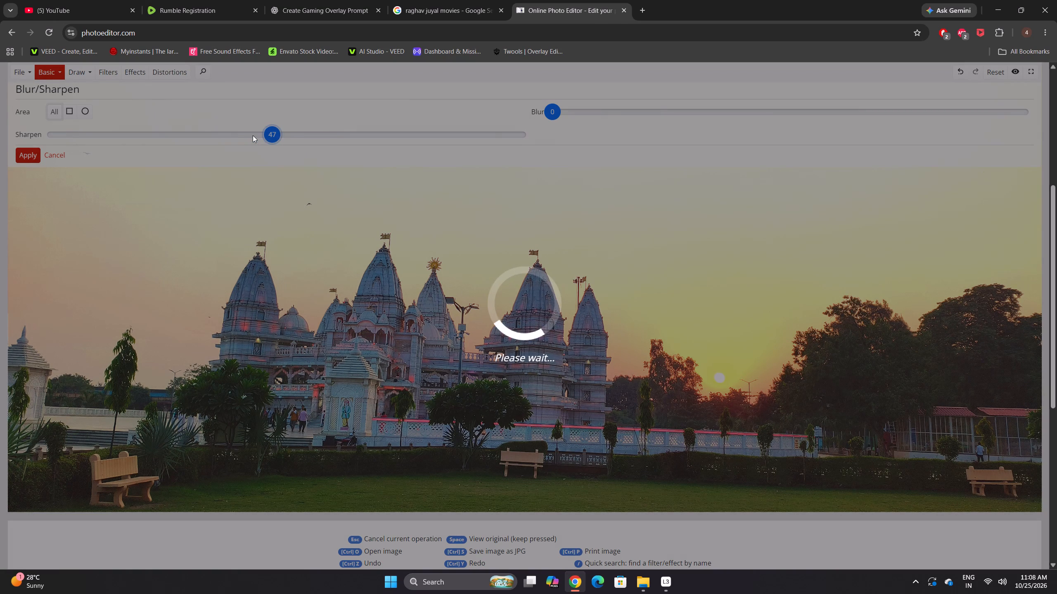
key(Right)
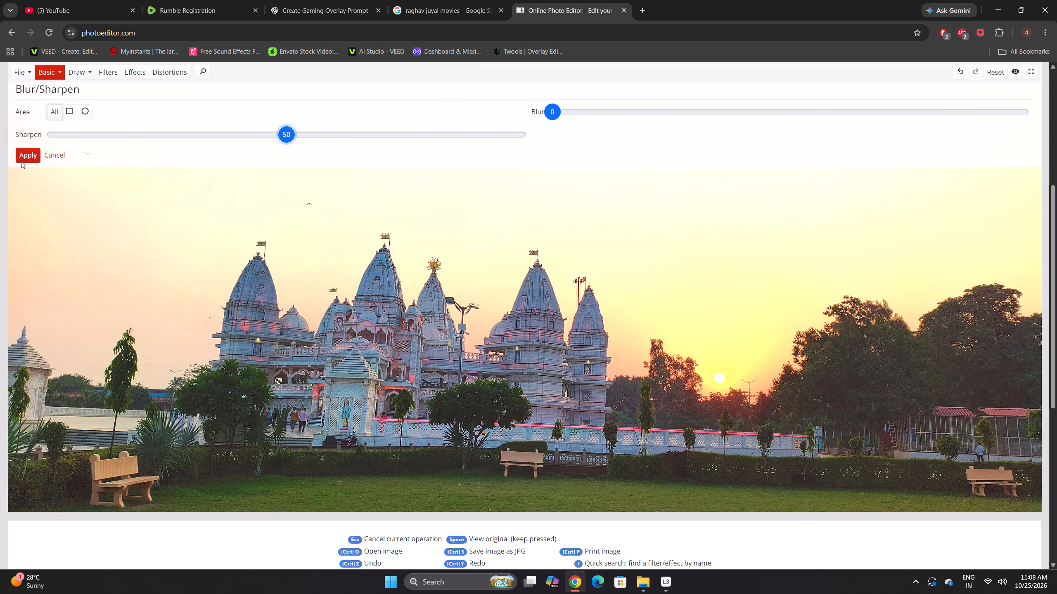
click(22, 157)
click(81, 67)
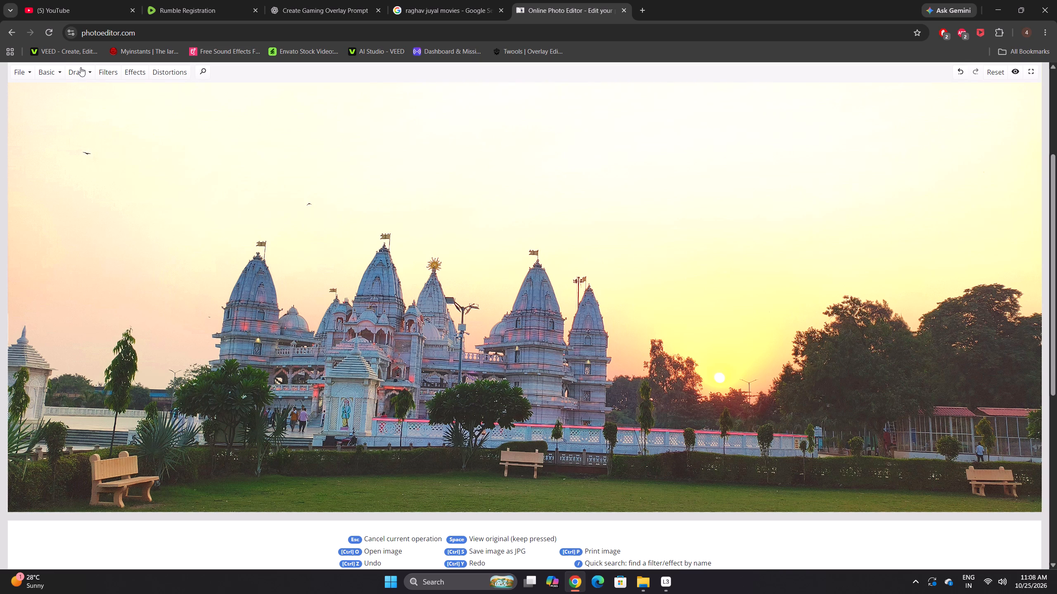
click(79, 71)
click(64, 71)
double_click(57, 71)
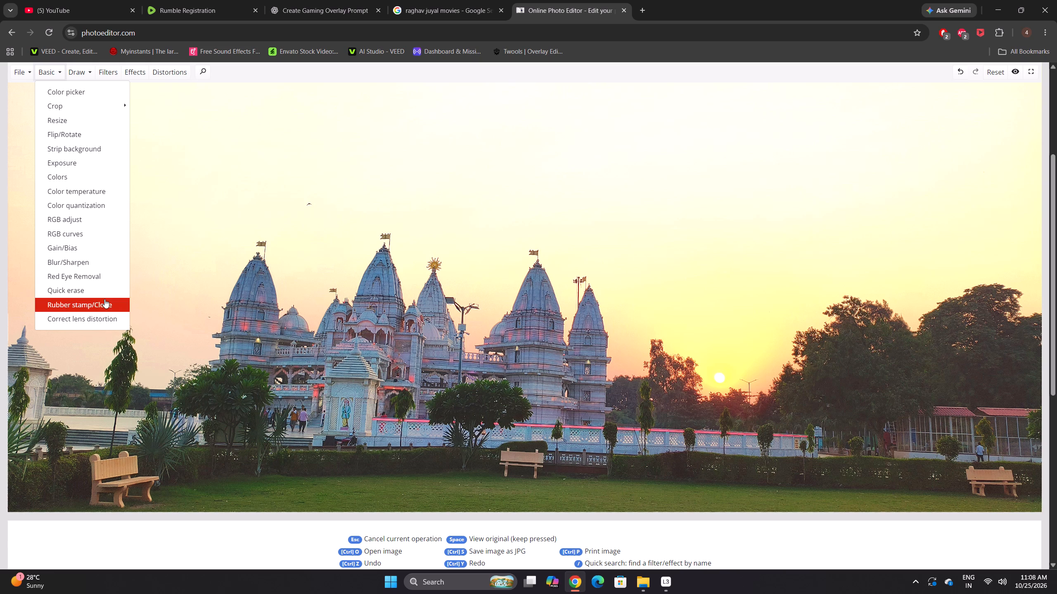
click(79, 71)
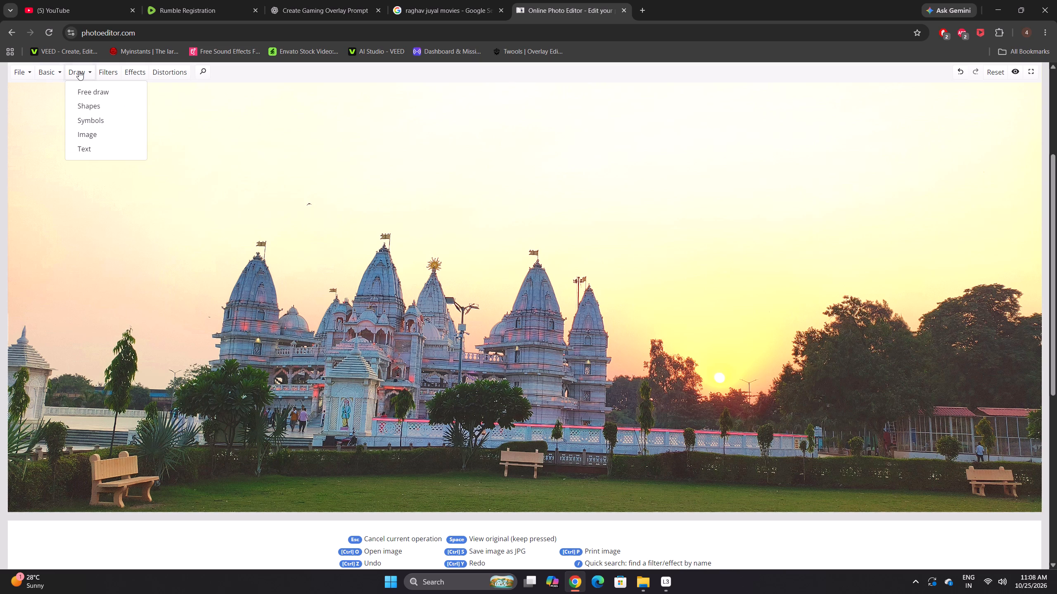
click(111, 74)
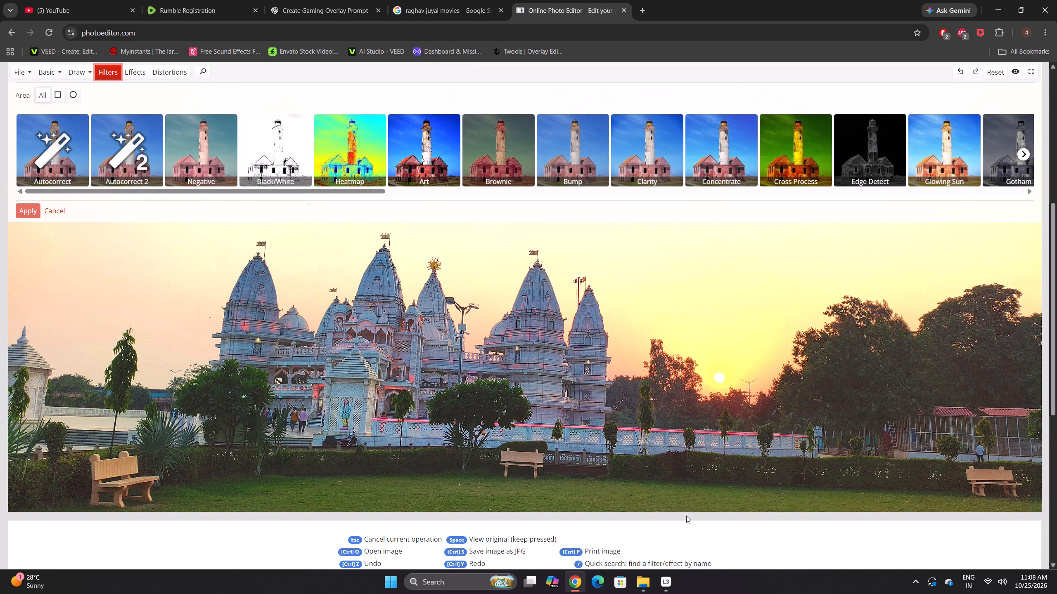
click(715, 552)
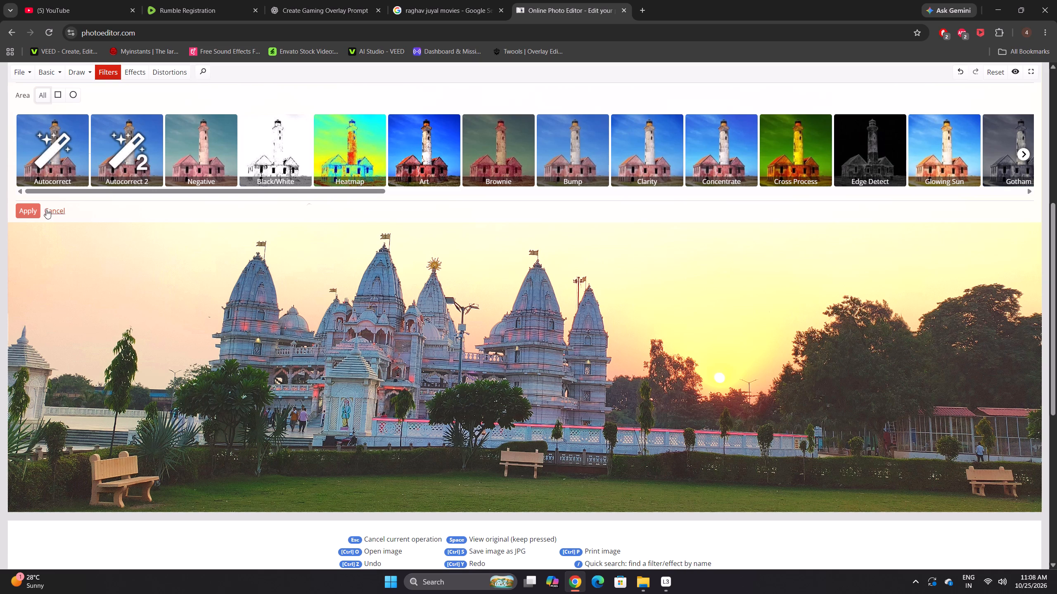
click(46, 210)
Compare the edited temple photo with its original version by repeatedly viewing the original.
scroll(179, 313, up, 3)
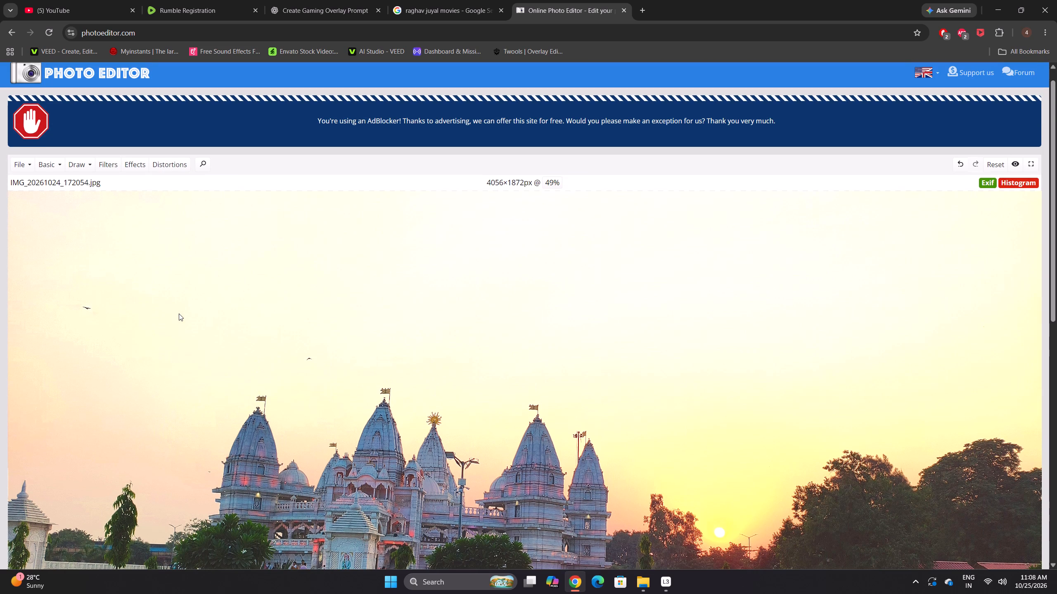
scroll(179, 313, down, 4)
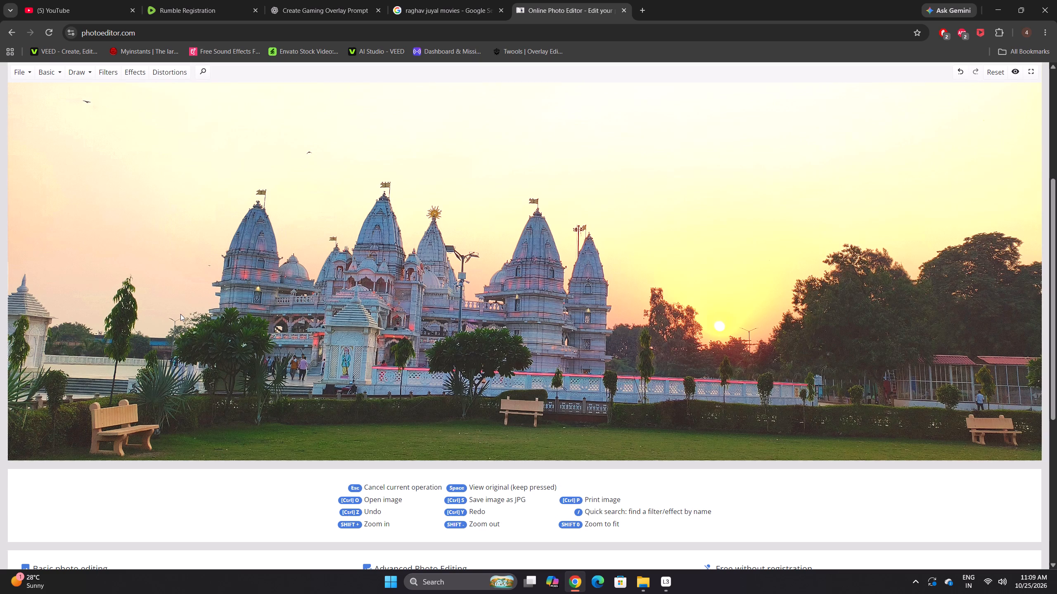
key(space)
key(space)
key(space)
key(space)
key(space)
key(space)
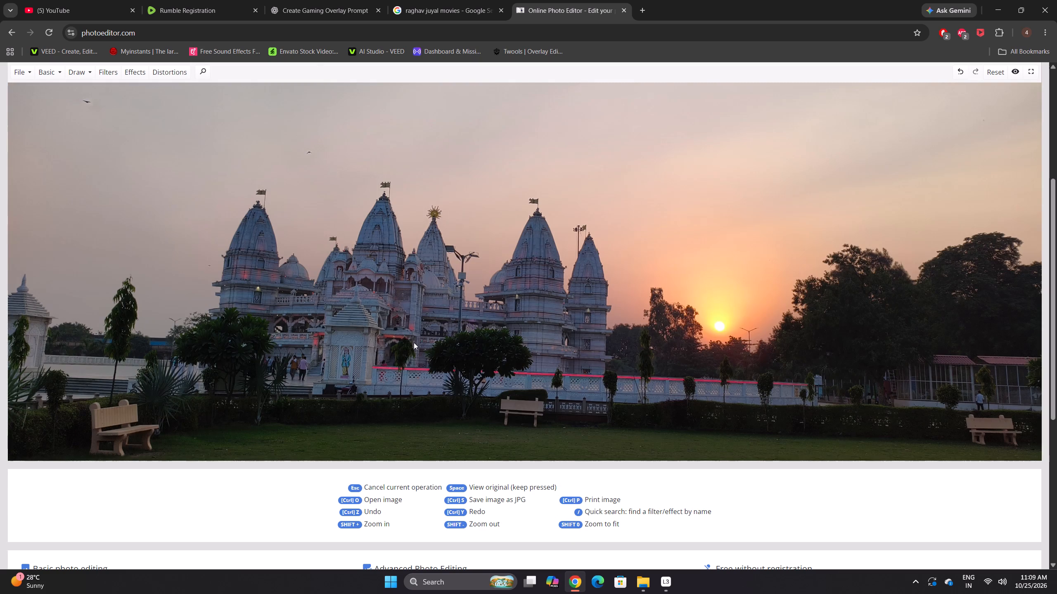
key(space)
key(space)
key(space)
key(space)
key(space)
key(space)
key(space)
key(space)
key(space)
key(space)
key(space)
key(space)
key(space)
key(space)
key(space)
key(space)
key(space)
key(space)
key(space)
key(space)
scroll(413, 342, up, 2)
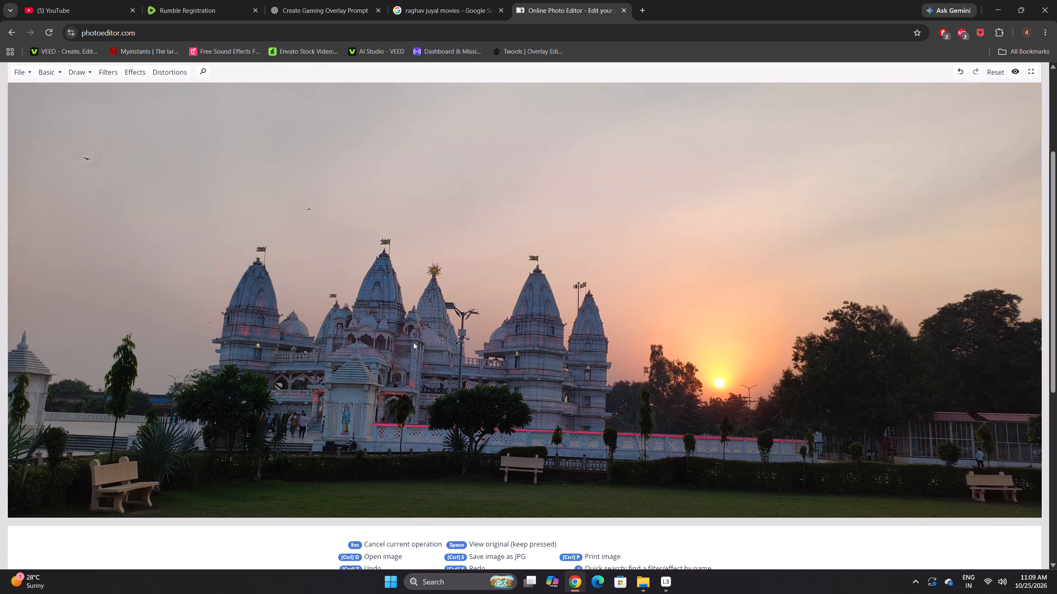
scroll(412, 343, down, 1)
scroll(412, 343, up, 1)
key(space)
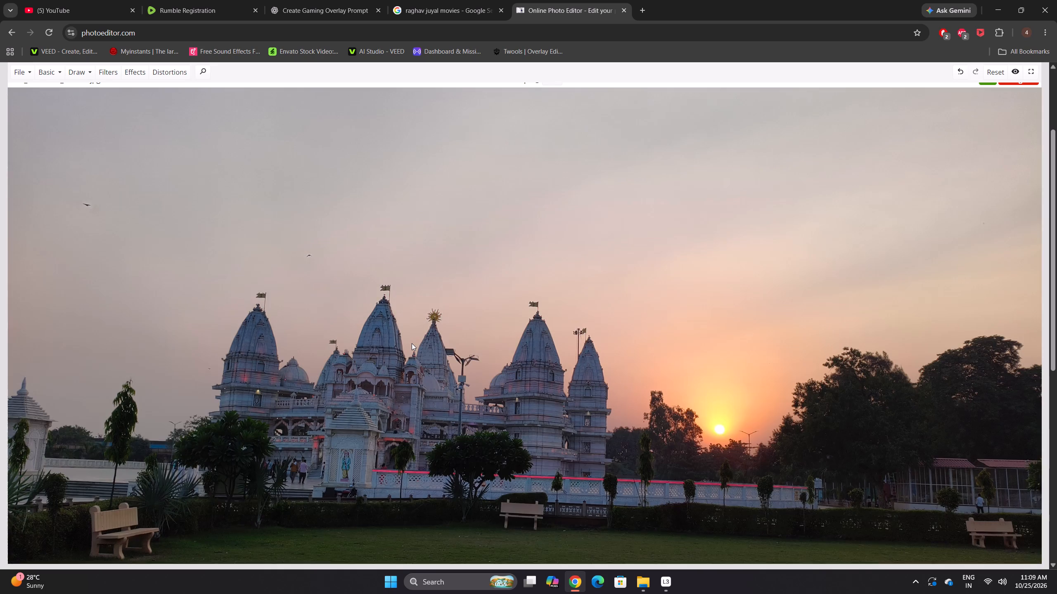
key(space)
key(space)
key(space)
key(space)
key(space)
key(space)
key(space)
key(space)
key(space)
key(space)
key(space)
key(space)
key(space)
key(space)
key(space)
key(space)
key(space)
key(space)
key(space)
key(space)
key(space)
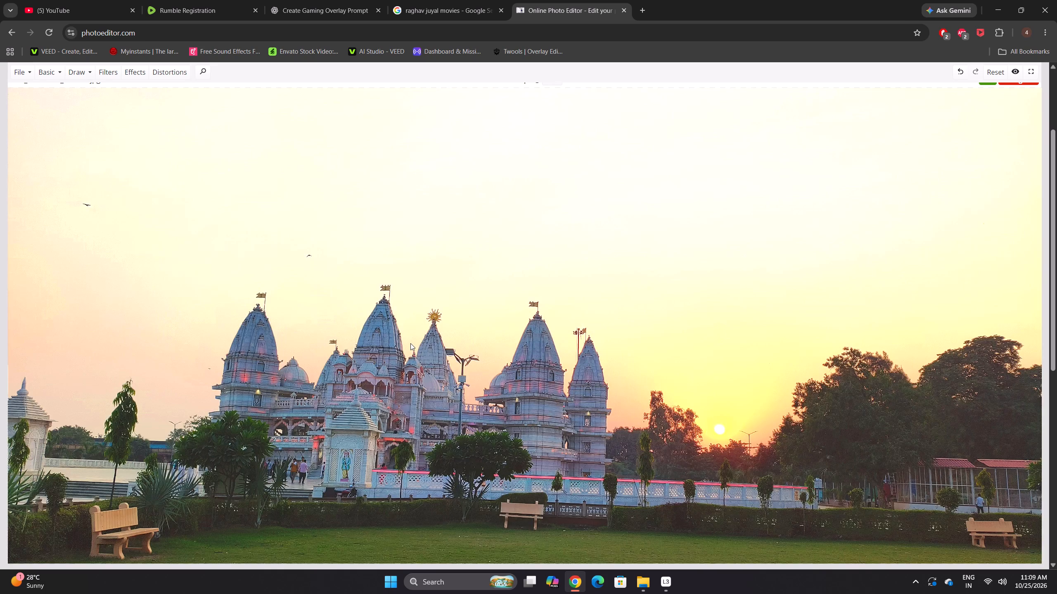
key(space)
key(space)
key(space)
key(space)
key(space)
key(space)
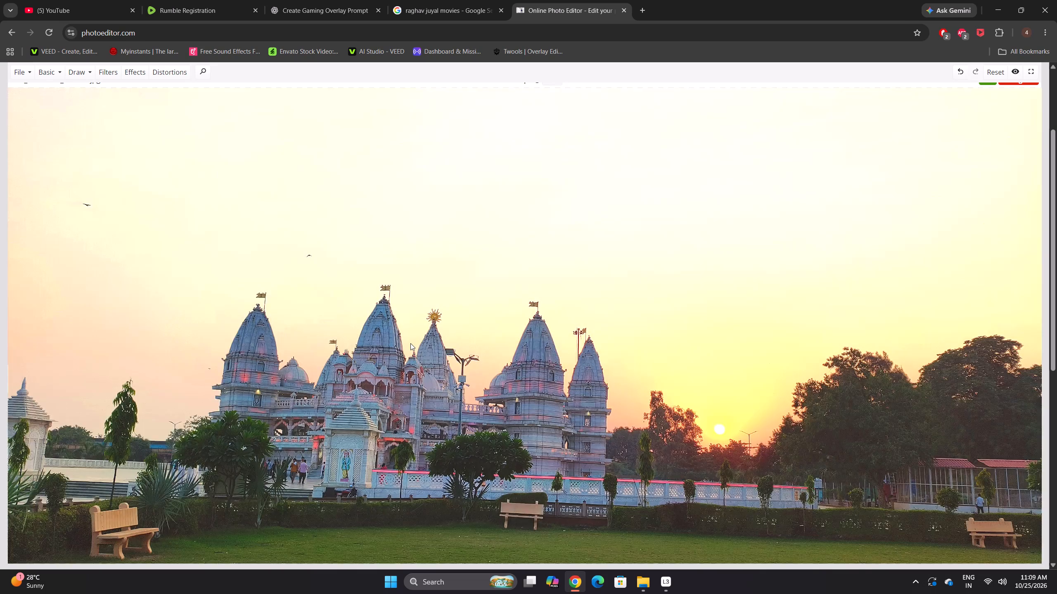
key(space)
key(space)
key(space)
key(space)
key(space)
key(space)
key(space)
key(space)
key(space)
key(space)
key(space)
key(space)
key(space)
key(space)
key(space)
key(space)
key(space)
key(space)
key(space)
key(space)
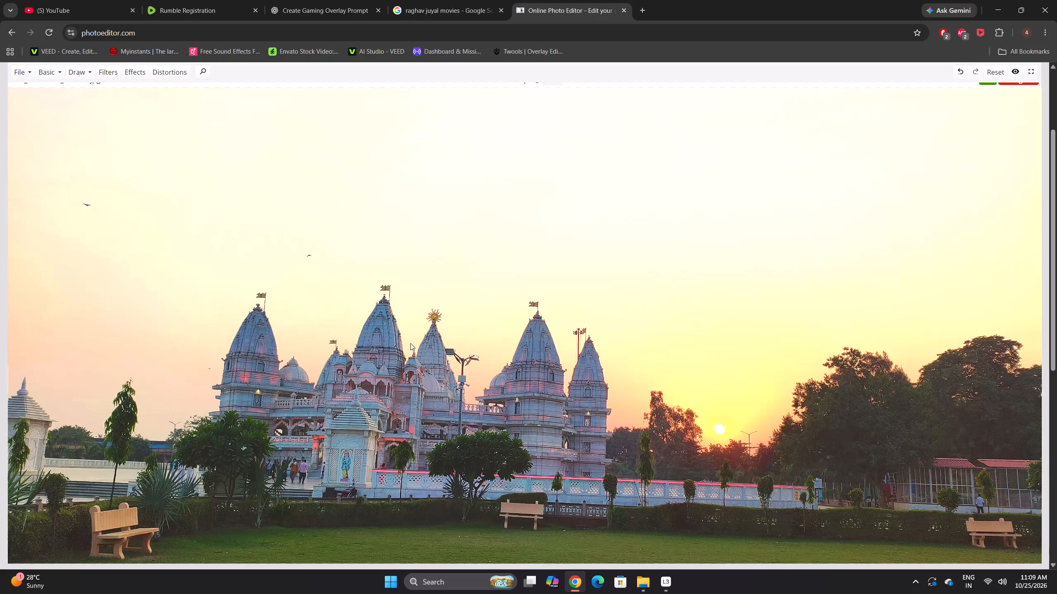
key(space)
key(space)
key(space)
key(space)
key(space)
key(space)
key(space)
key(space)
key(space)
key(space)
key(space)
key(space)
key(space)
key(space)
key(space)
key(space)
key(space)
key(space)
key(space)
key(space)
key(space)
key(space)
key(space)
key(space)
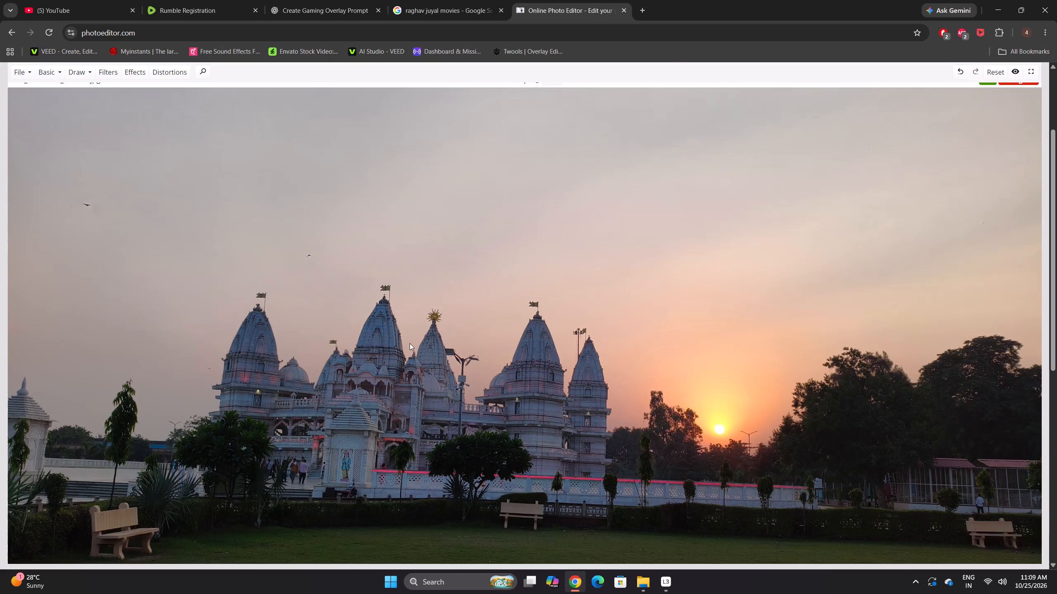
key(space)
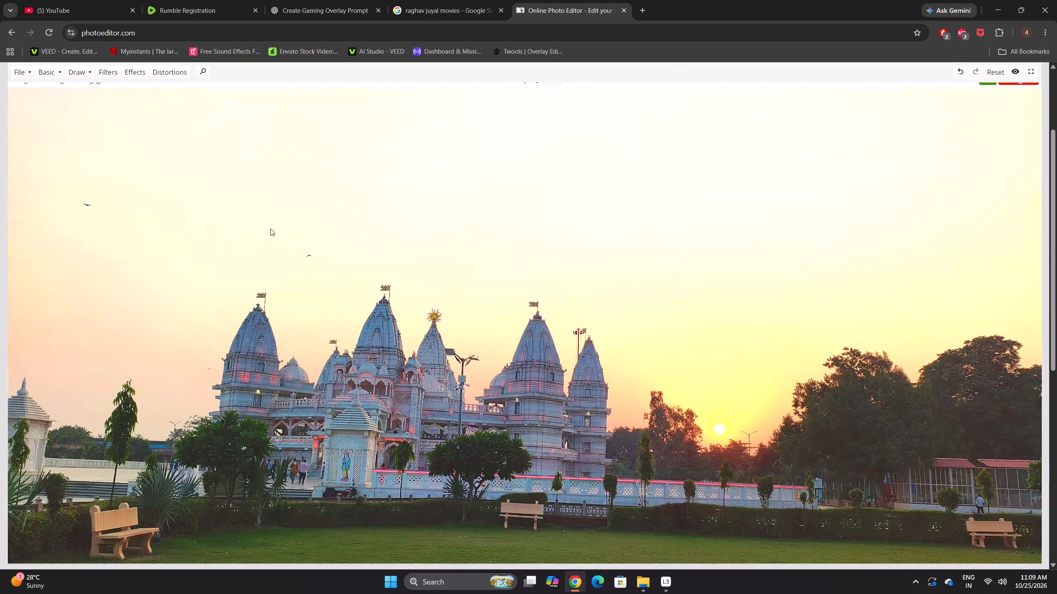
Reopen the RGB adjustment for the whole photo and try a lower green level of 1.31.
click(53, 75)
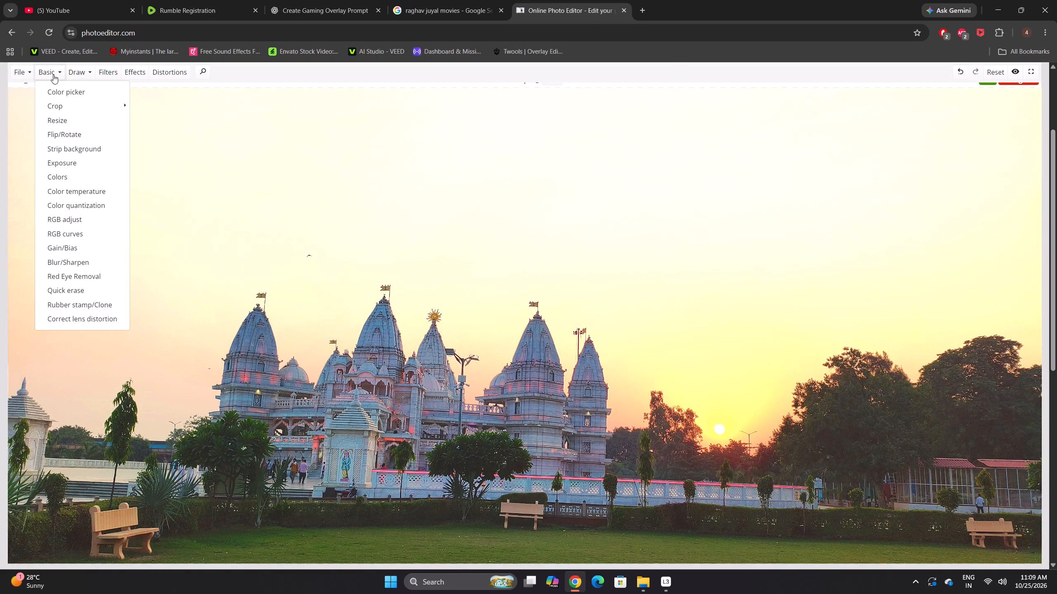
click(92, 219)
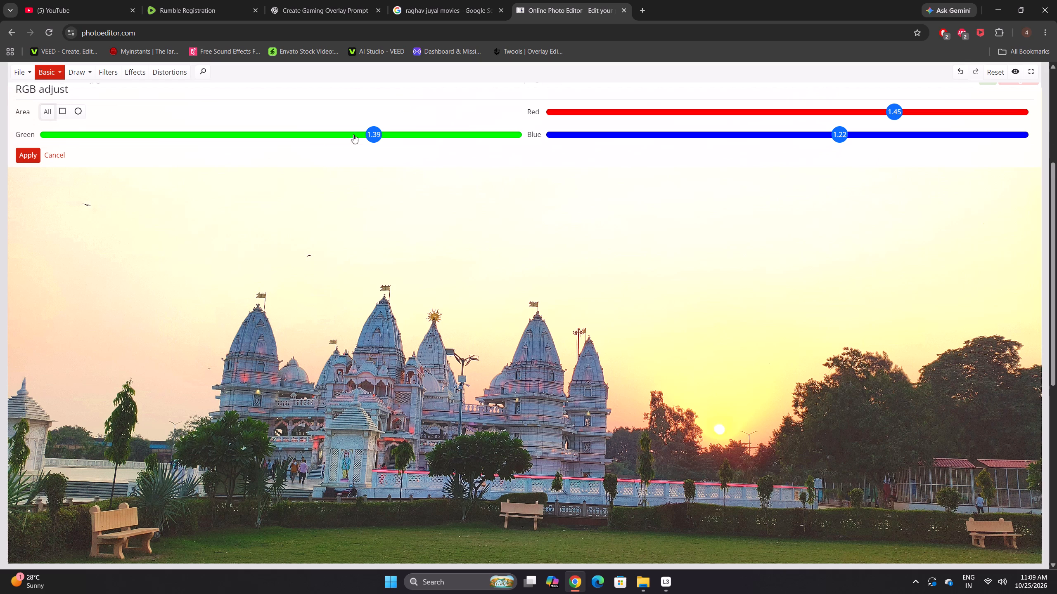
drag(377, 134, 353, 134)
Compare the photo at the reduced green level with its original version by repeatedly viewing the original.
key(space)
key(space)
key(space)
scroll(384, 243, up, 3)
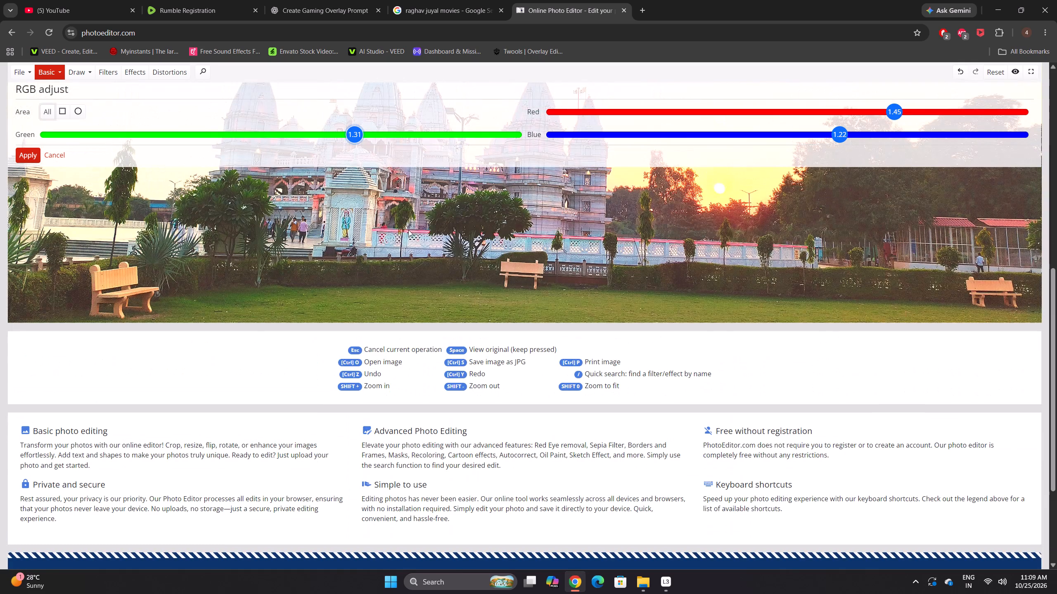
click(398, 244)
key(space)
key(space)
key(space)
key(space)
scroll(398, 246, up, 4)
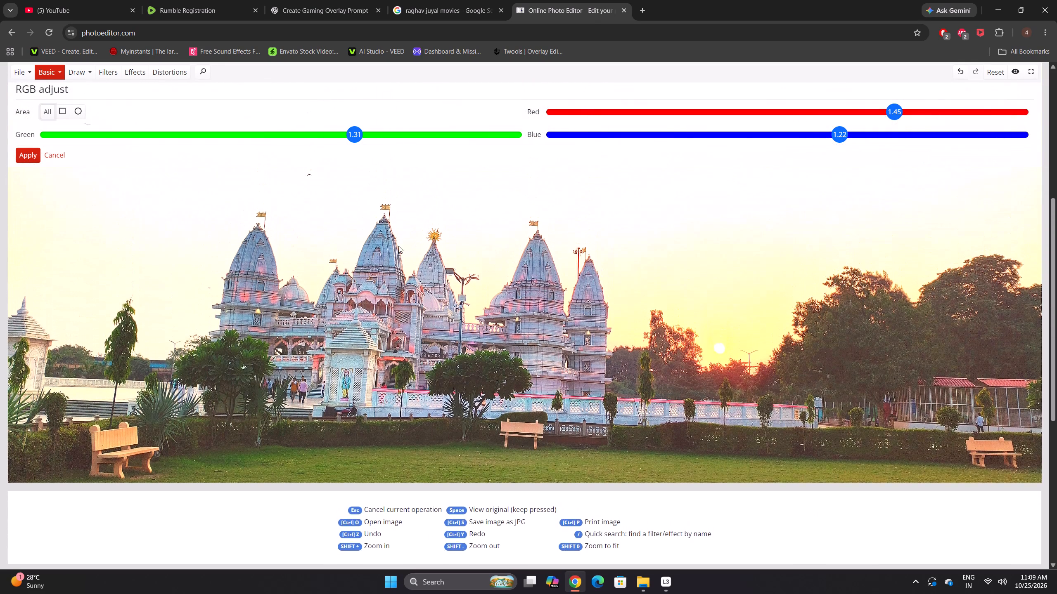
key(space)
key(space)
key(space)
key(space)
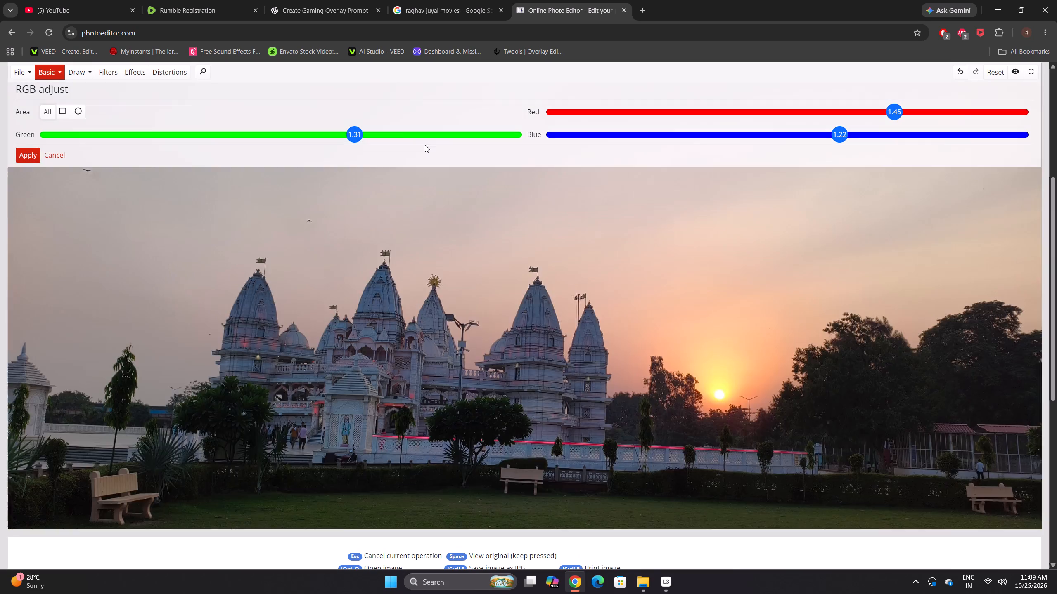
key(space)
key(space)
key(space)
key(space)
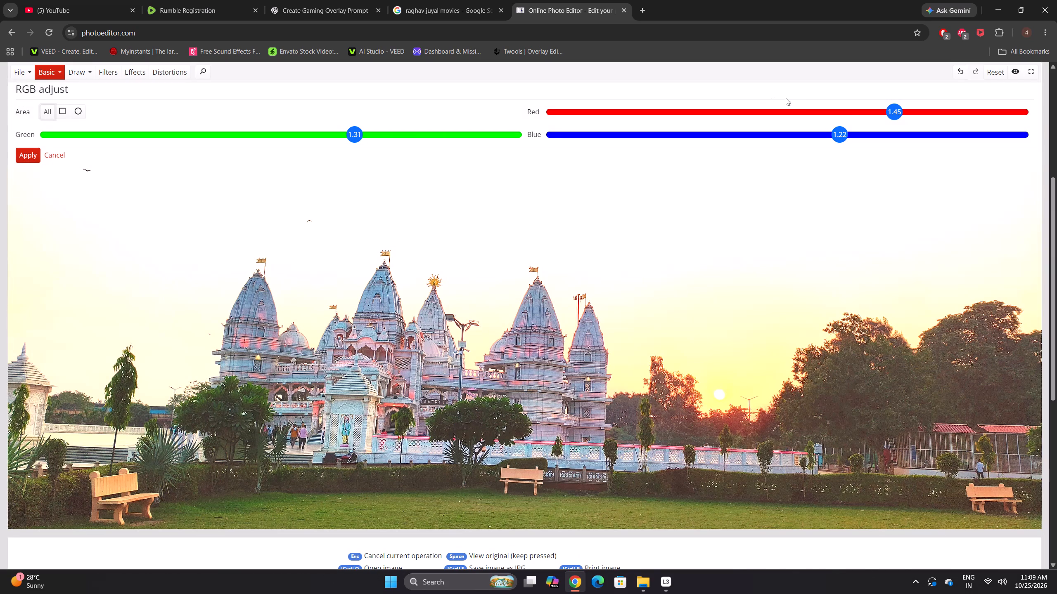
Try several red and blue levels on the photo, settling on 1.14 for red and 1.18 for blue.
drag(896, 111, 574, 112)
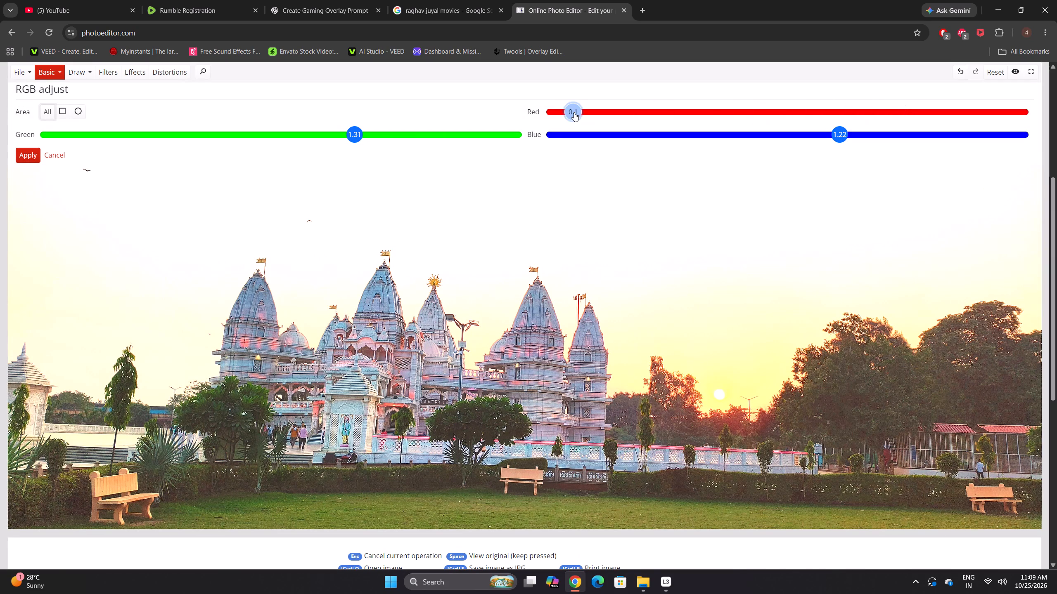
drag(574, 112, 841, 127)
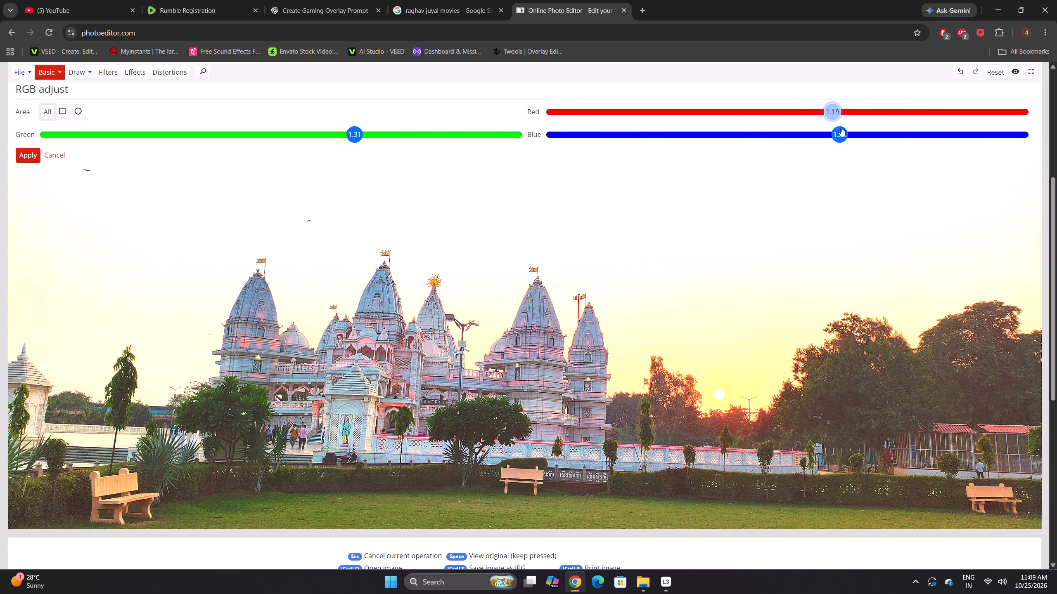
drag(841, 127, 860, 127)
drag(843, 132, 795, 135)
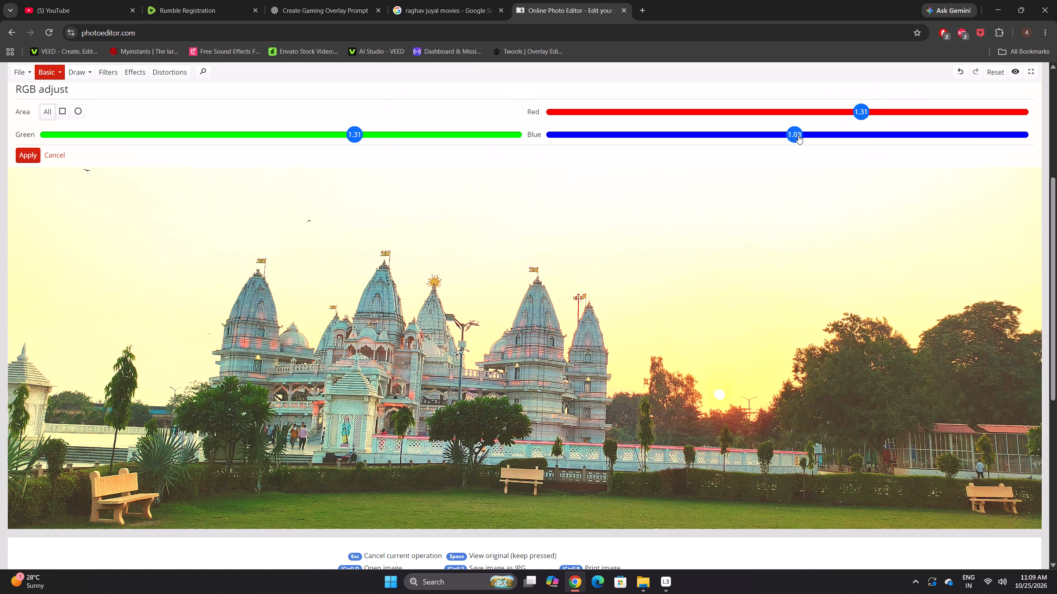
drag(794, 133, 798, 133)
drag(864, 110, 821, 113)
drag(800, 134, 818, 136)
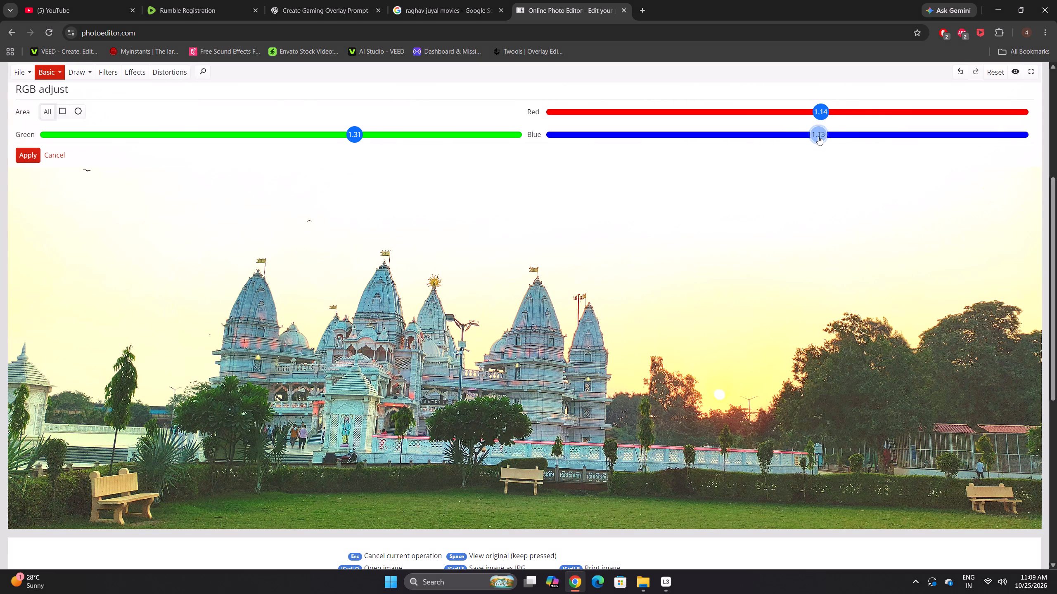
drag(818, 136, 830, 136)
Compare the preview of the new red and blue levels with the original temple photo.
key(space)
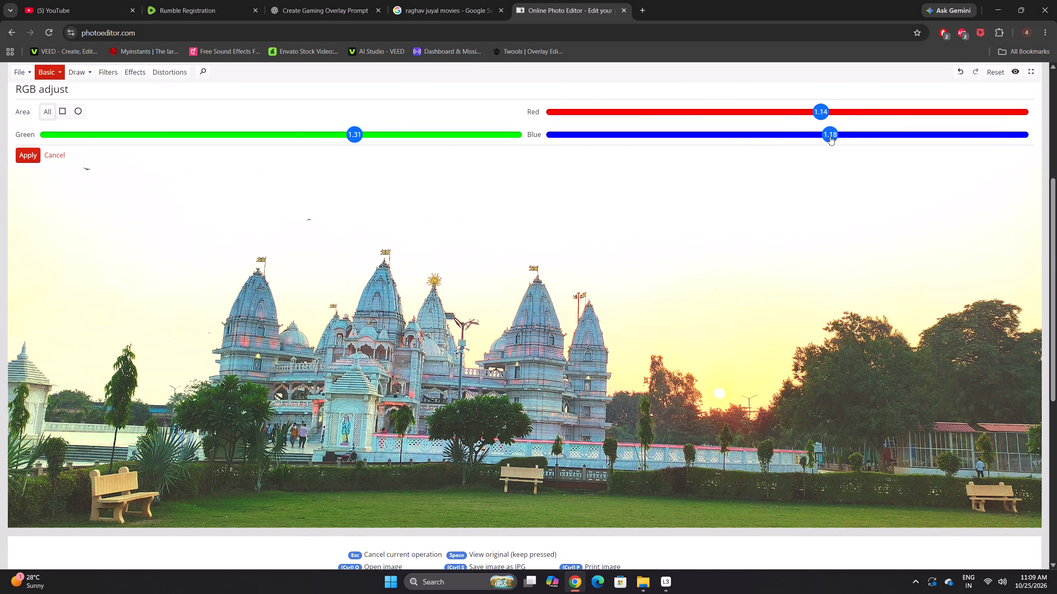
scroll(690, 223, up, 3)
scroll(587, 286, up, 6)
scroll(583, 289, down, 1)
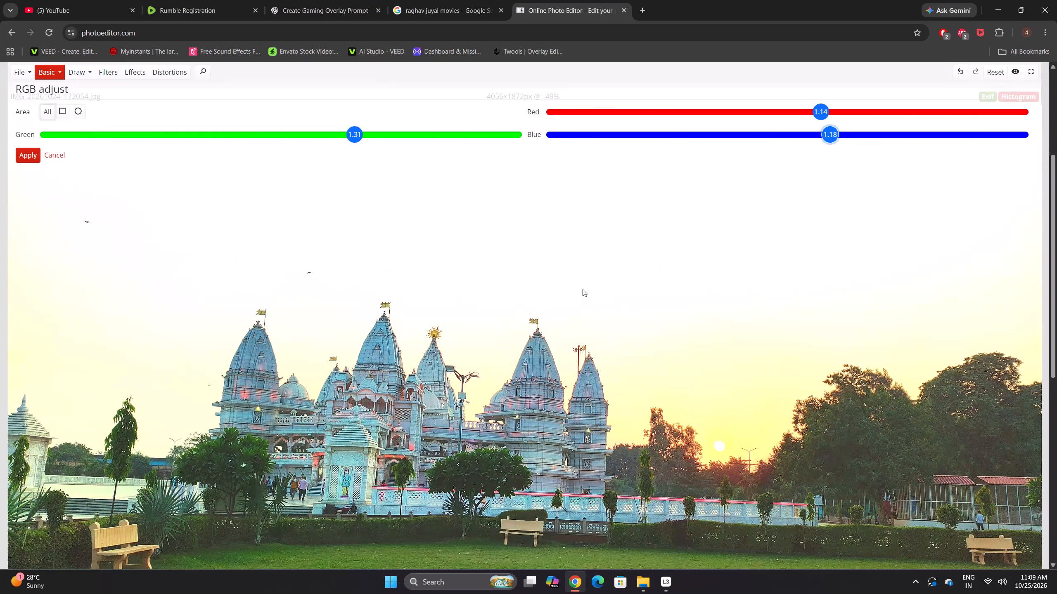
click(583, 289)
scroll(582, 289, down, 1)
key(space)
key(space)
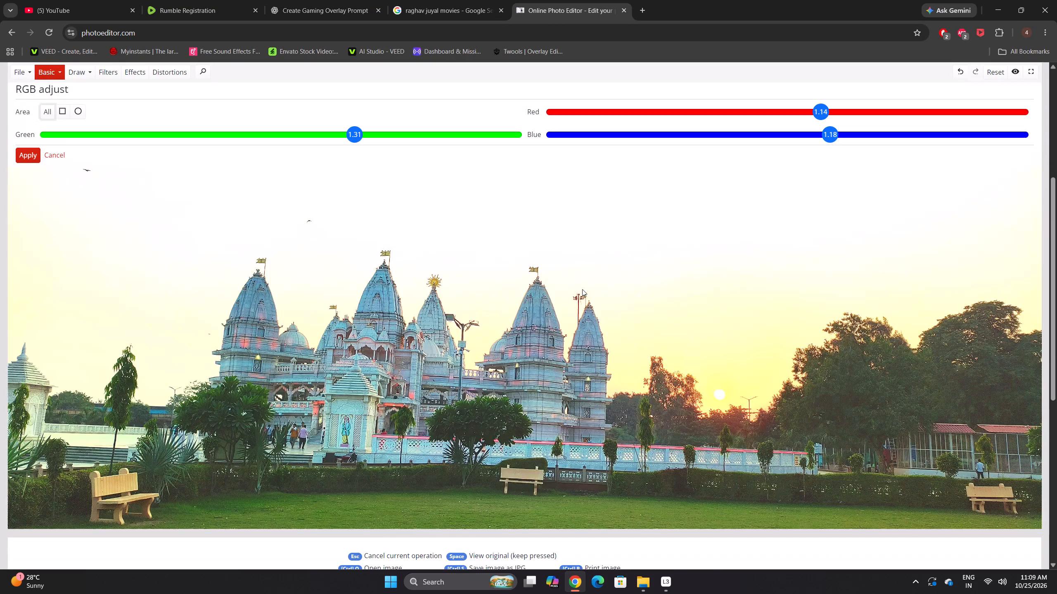
key(space)
key(space)
key(space)
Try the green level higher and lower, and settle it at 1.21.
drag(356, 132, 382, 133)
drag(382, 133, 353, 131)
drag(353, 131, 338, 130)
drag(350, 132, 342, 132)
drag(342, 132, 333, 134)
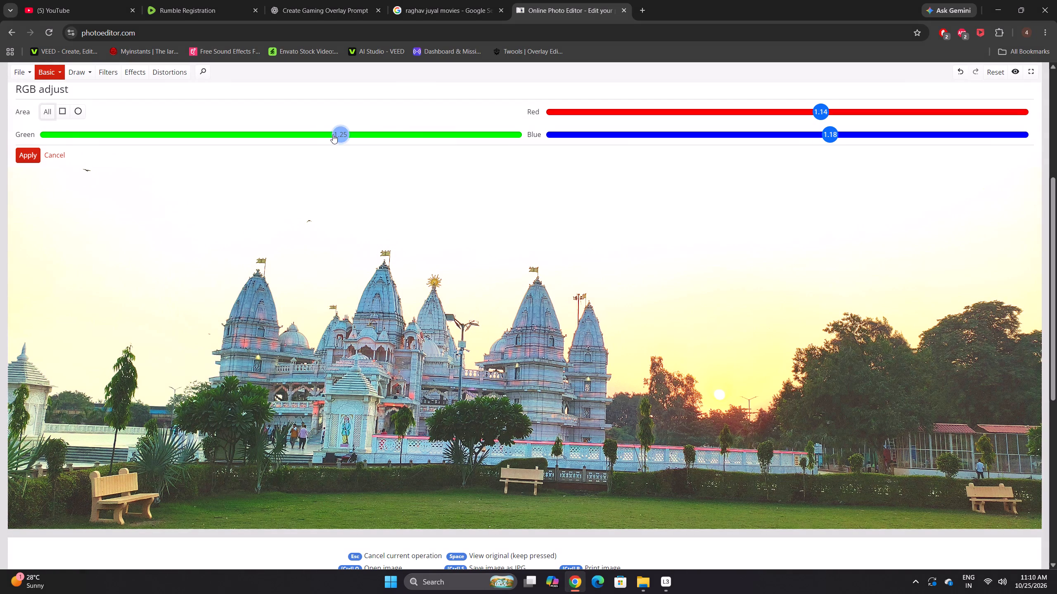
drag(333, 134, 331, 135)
Examine the temple and sky at the new green level, repeatedly comparing them with the original photo.
key(space)
scroll(481, 318, up, 7)
click(470, 330)
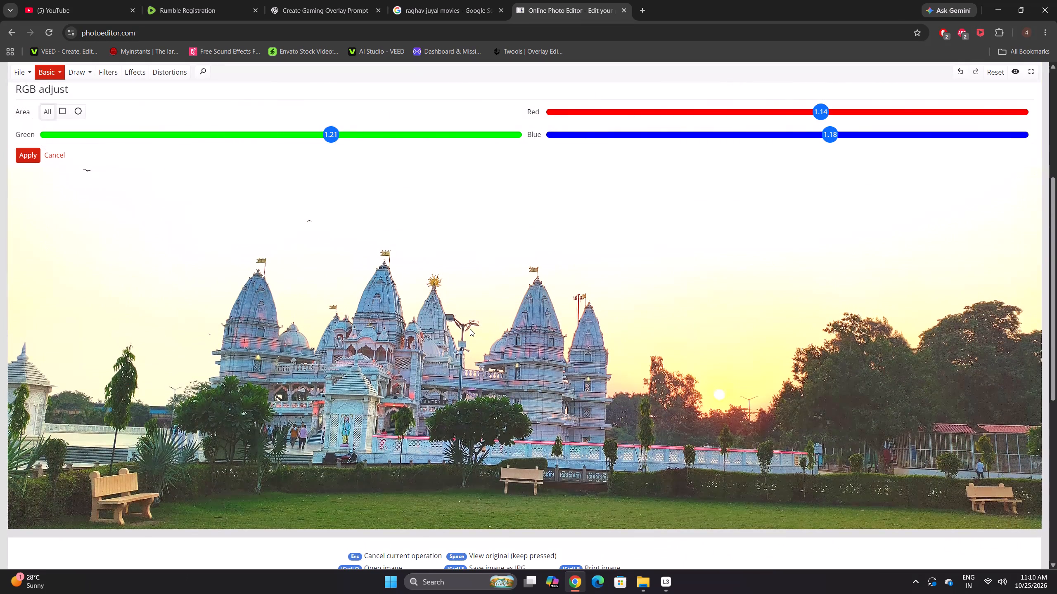
key(space)
key(space)
key(space)
key(space)
key(space)
key(space)
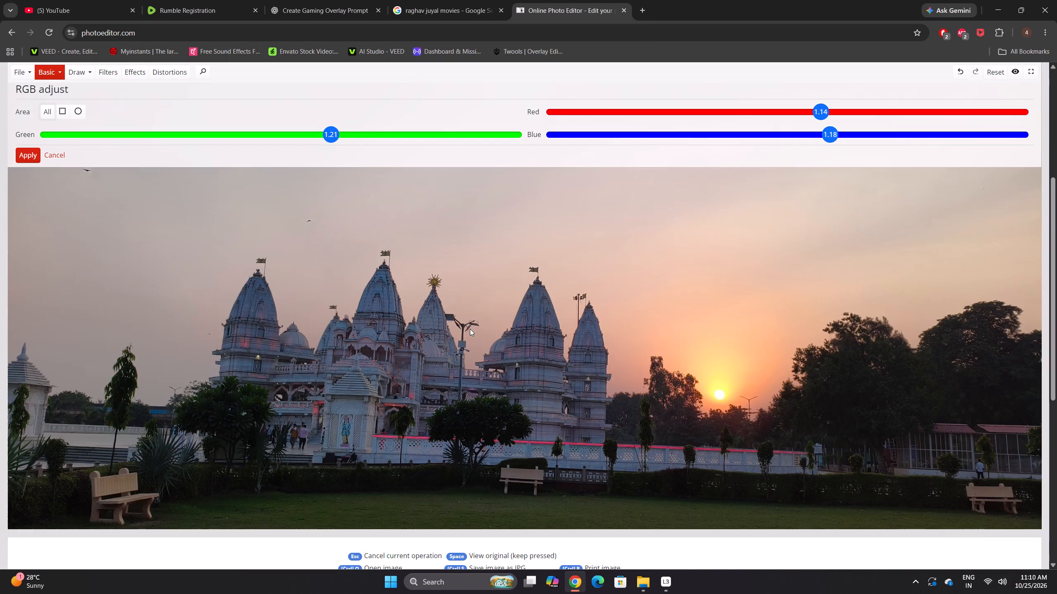
key(space)
key(space)
key(space)
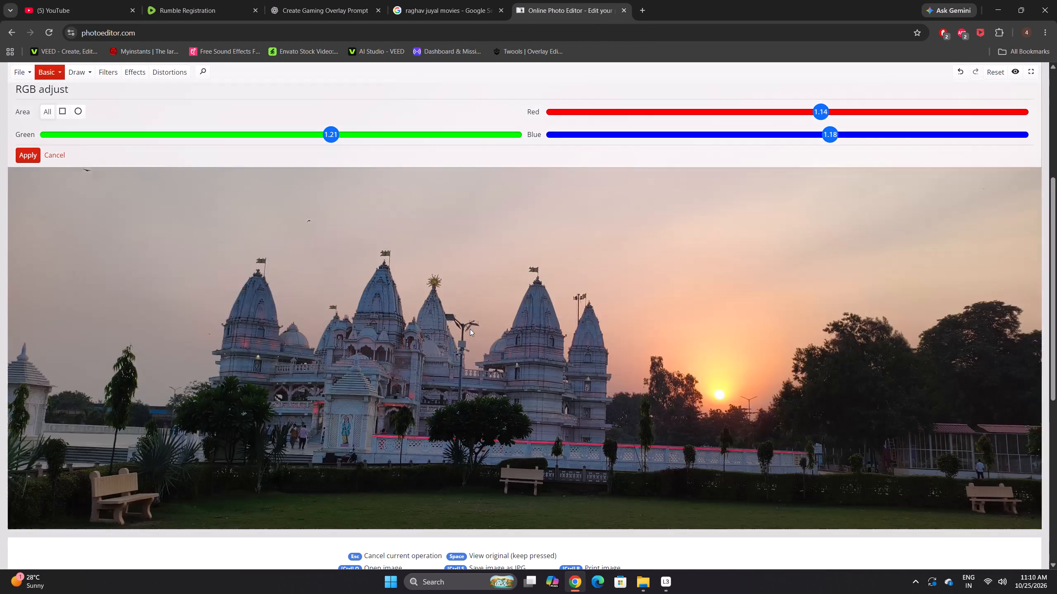
key(space)
key(space)
key(space)
scroll(467, 325, up, 1)
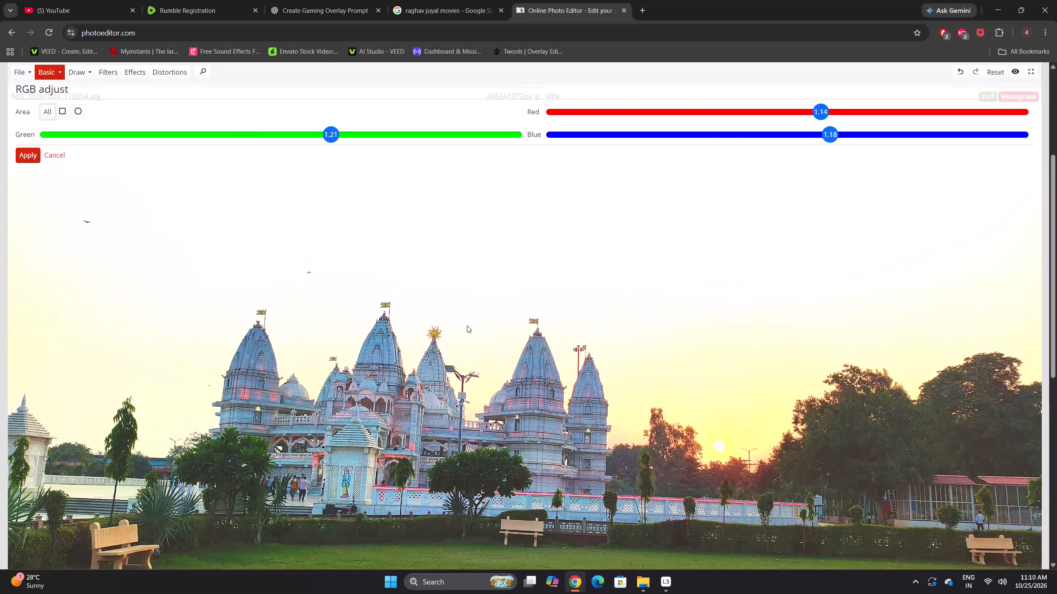
scroll(465, 325, down, 2)
scroll(464, 326, up, 2)
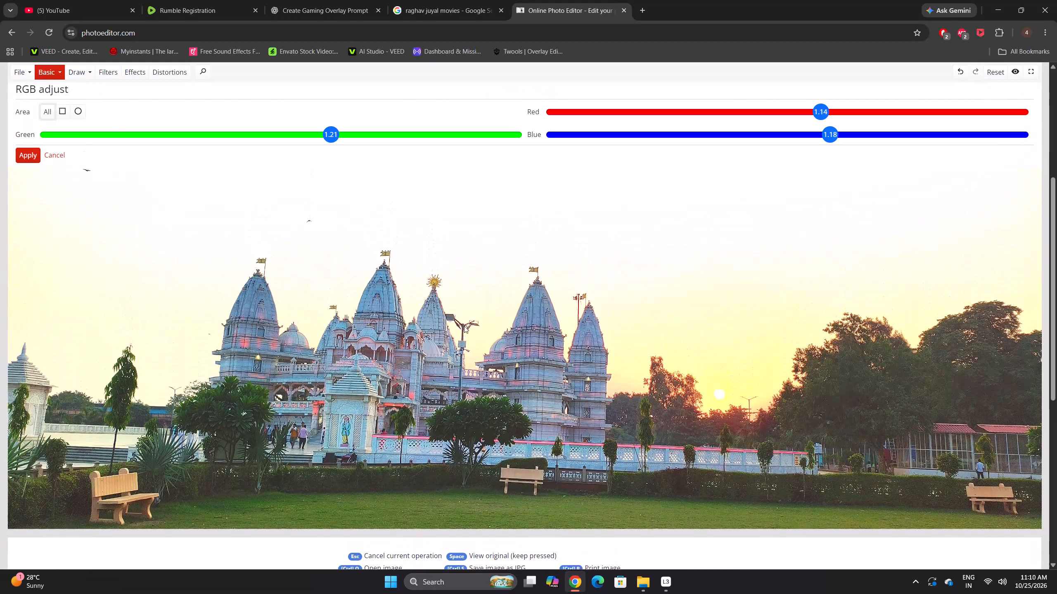
key(space)
key(space)
scroll(464, 326, down, 1)
key(space)
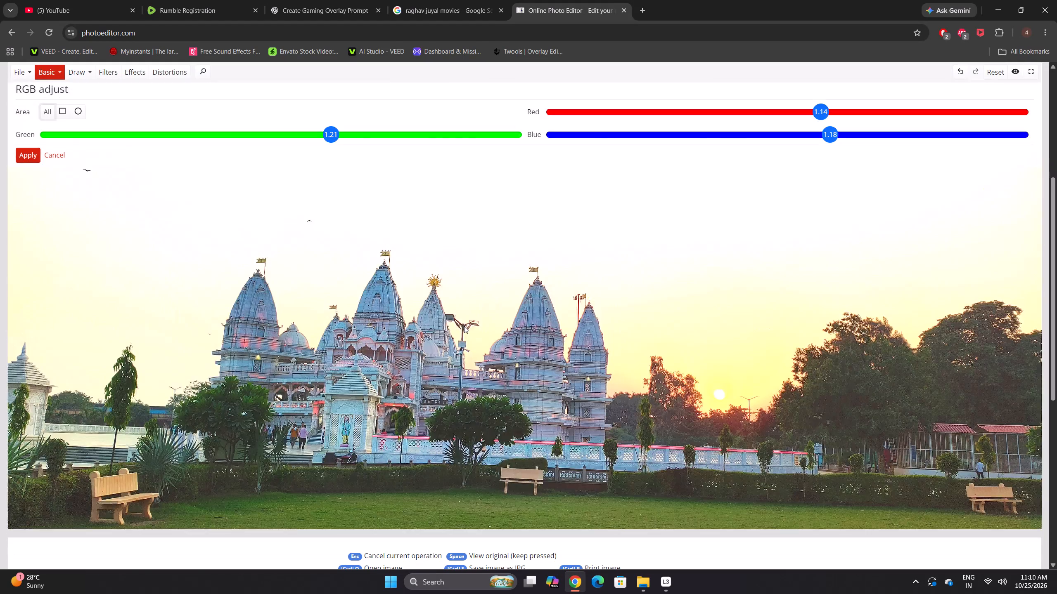
key(space)
key(space)
key(space)
key(space)
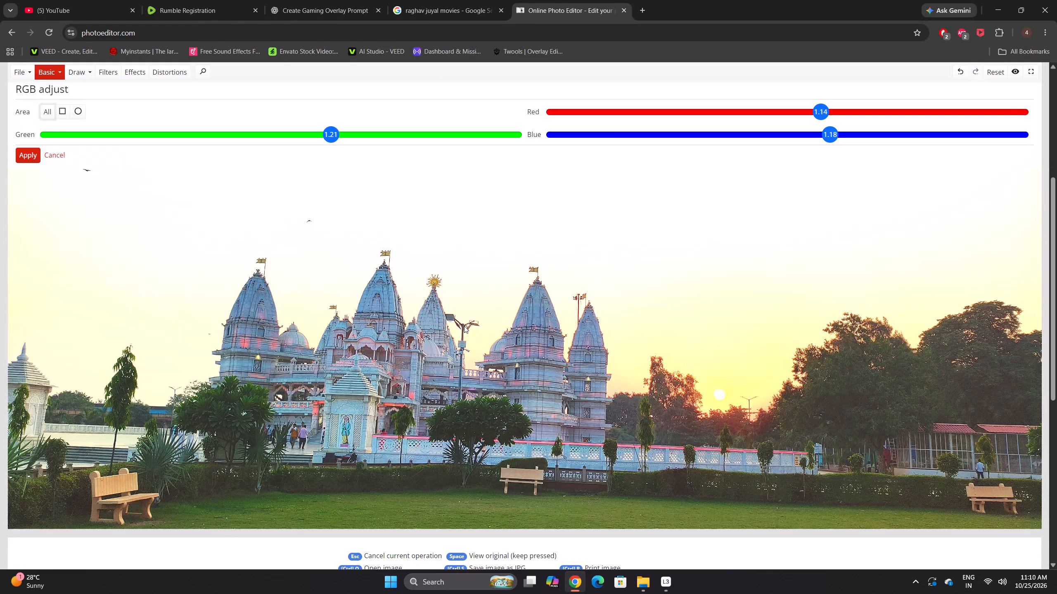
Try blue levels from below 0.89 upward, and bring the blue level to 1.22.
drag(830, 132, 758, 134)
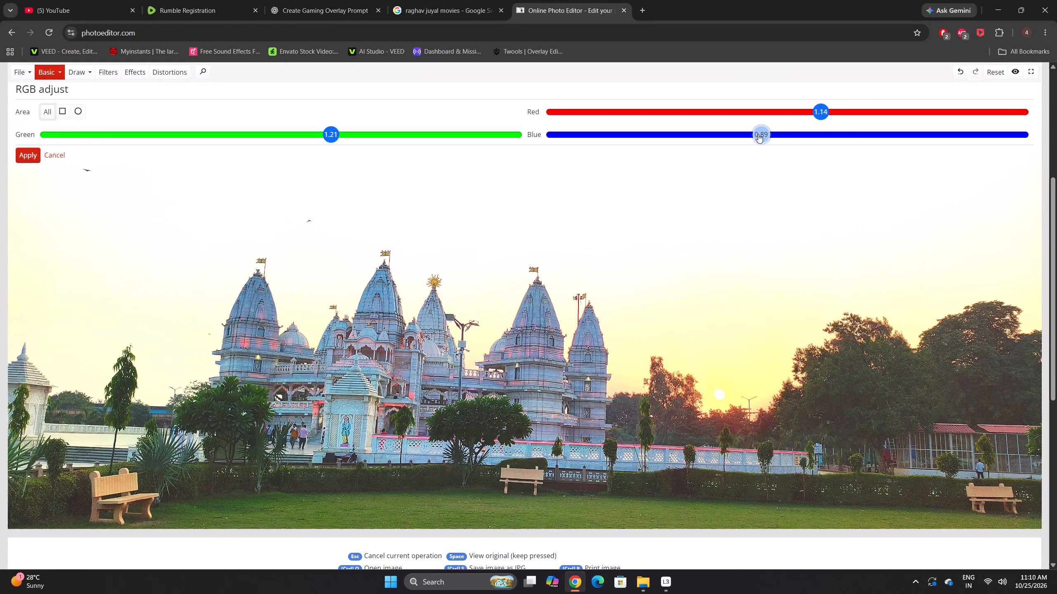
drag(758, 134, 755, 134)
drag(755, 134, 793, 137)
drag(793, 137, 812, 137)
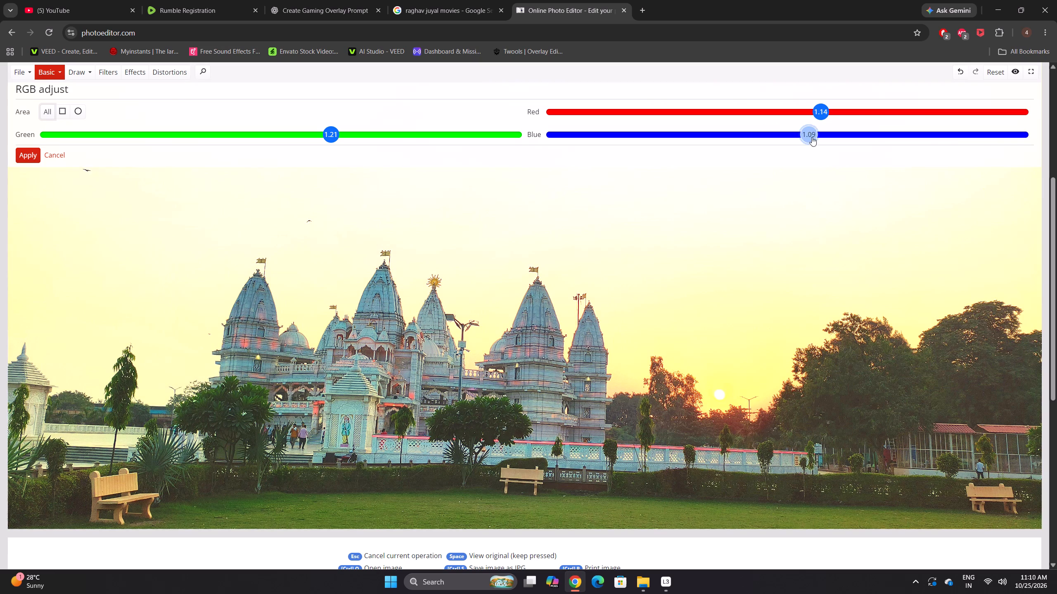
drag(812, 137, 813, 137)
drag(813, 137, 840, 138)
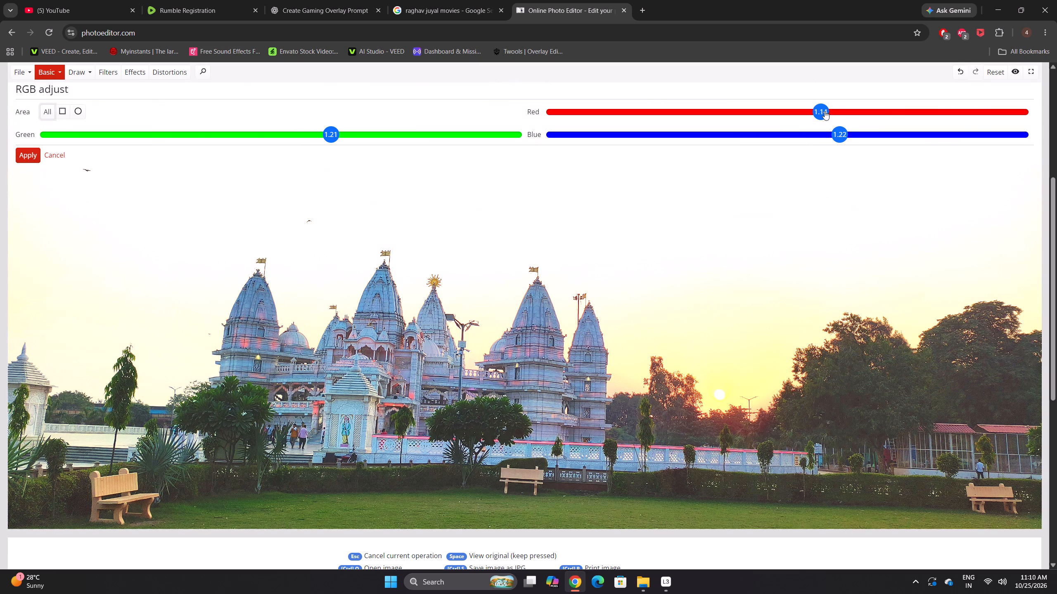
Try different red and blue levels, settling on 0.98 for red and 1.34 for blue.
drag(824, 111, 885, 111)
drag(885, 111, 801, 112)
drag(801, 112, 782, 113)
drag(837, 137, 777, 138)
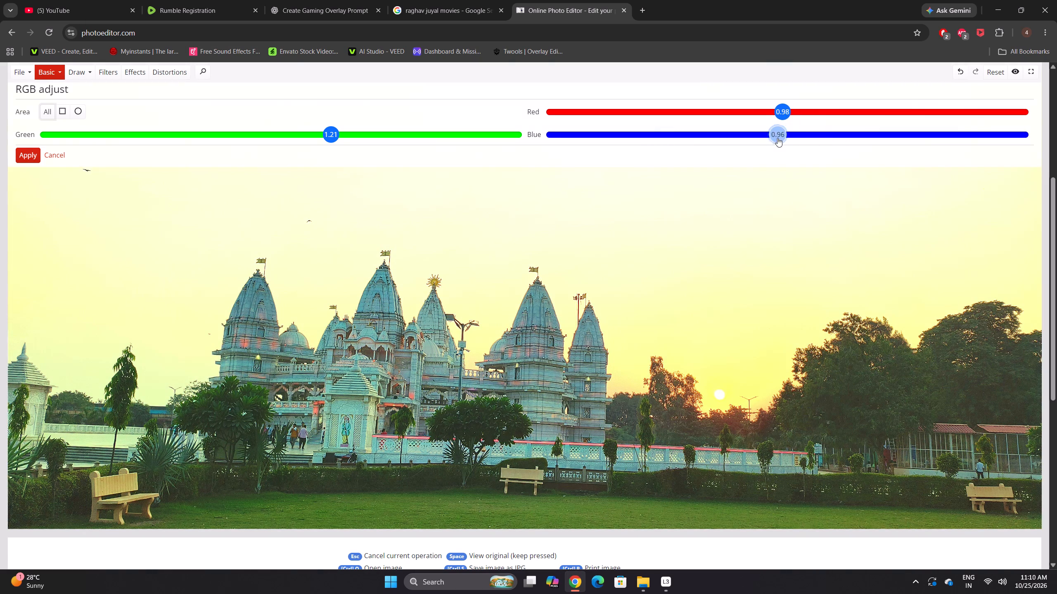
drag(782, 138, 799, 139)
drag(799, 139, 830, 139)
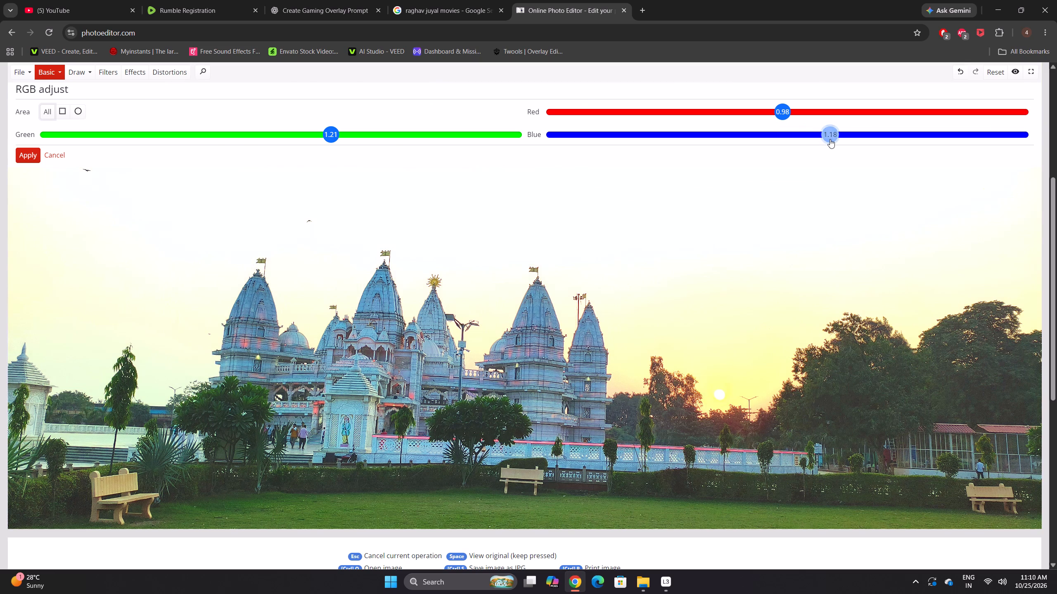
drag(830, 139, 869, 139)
Compare the bluer preview of the temple photo with its original by repeatedly viewing the original.
key(space)
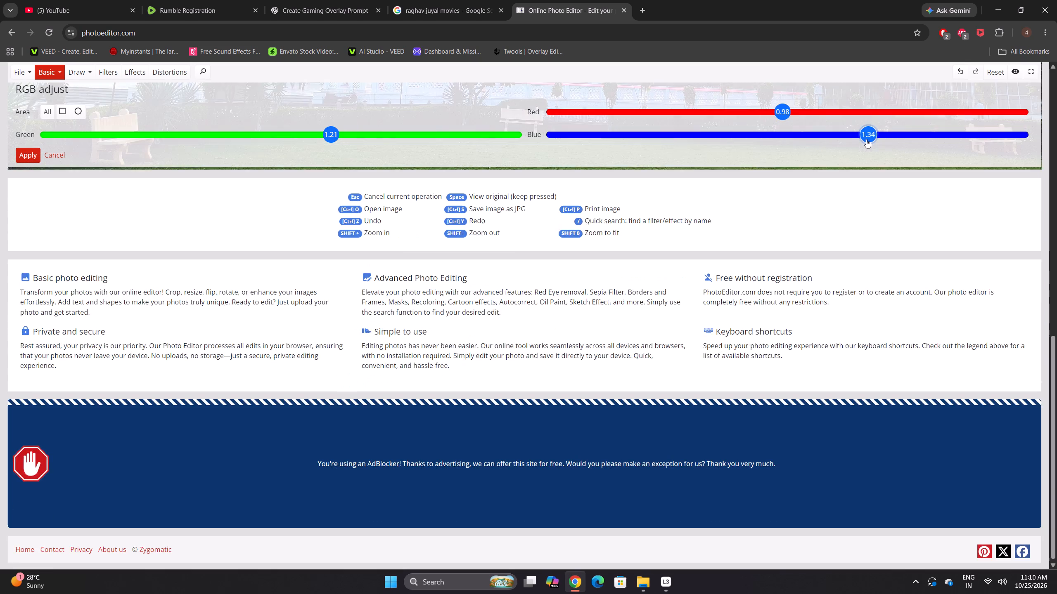
scroll(680, 268, up, 6)
click(596, 289)
key(space)
key(space)
key(space)
key(space)
key(space)
key(space)
key(space)
key(space)
key(space)
key(space)
key(space)
key(space)
key(space)
key(space)
key(space)
key(space)
key(space)
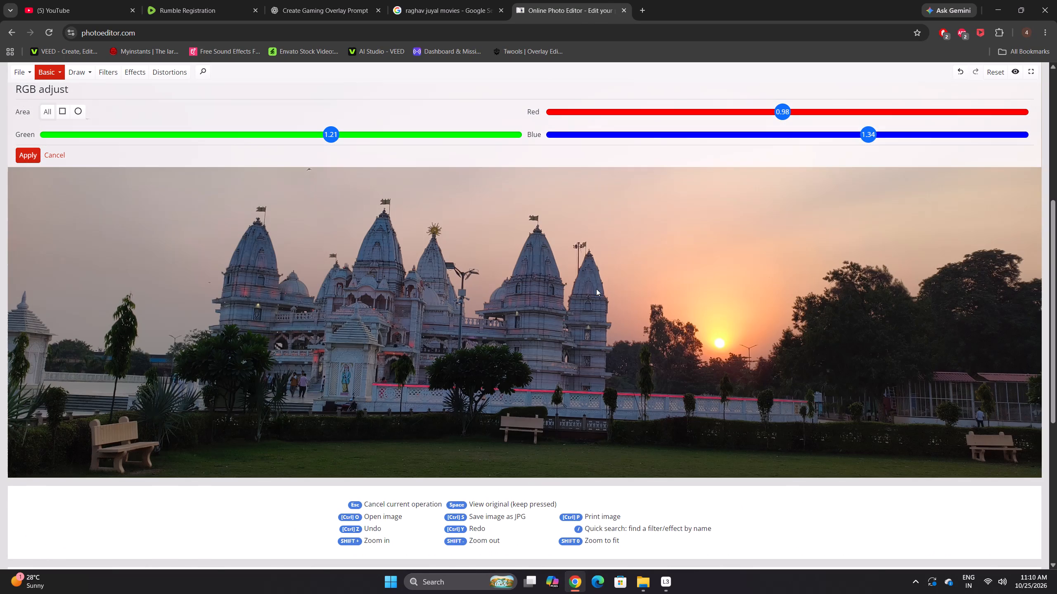
key(space)
key(space)
key(space)
key(space)
key(space)
key(space)
key(space)
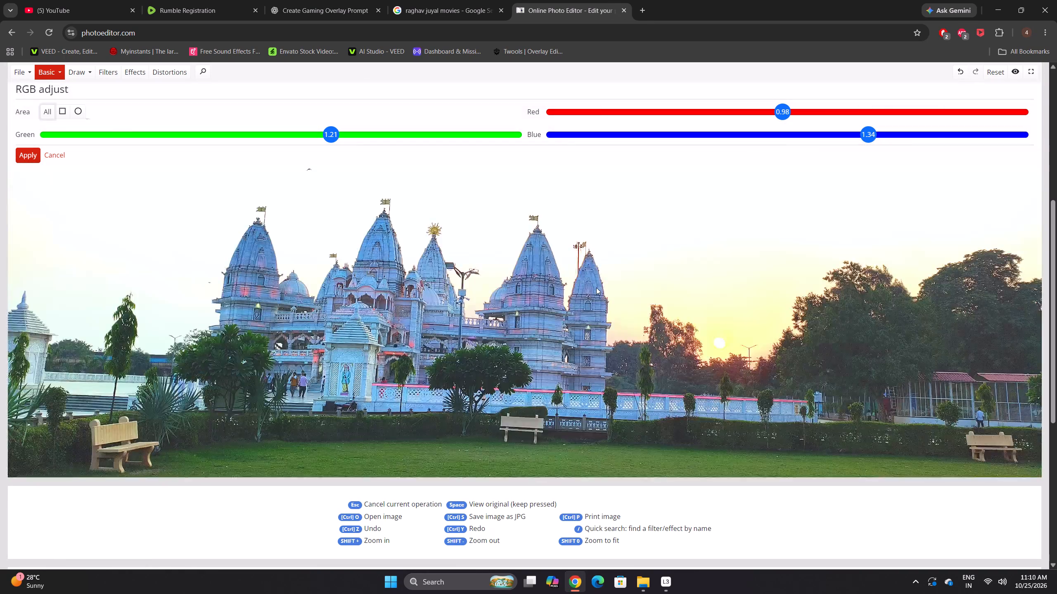
key(space)
key(space)
scroll(585, 415, up, 1)
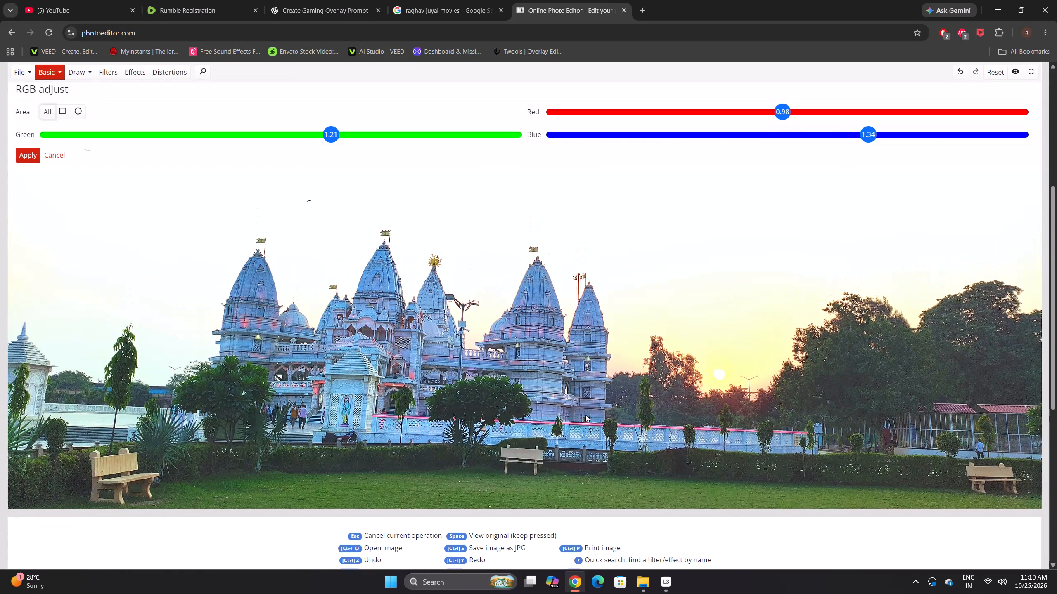
scroll(585, 415, down, 1)
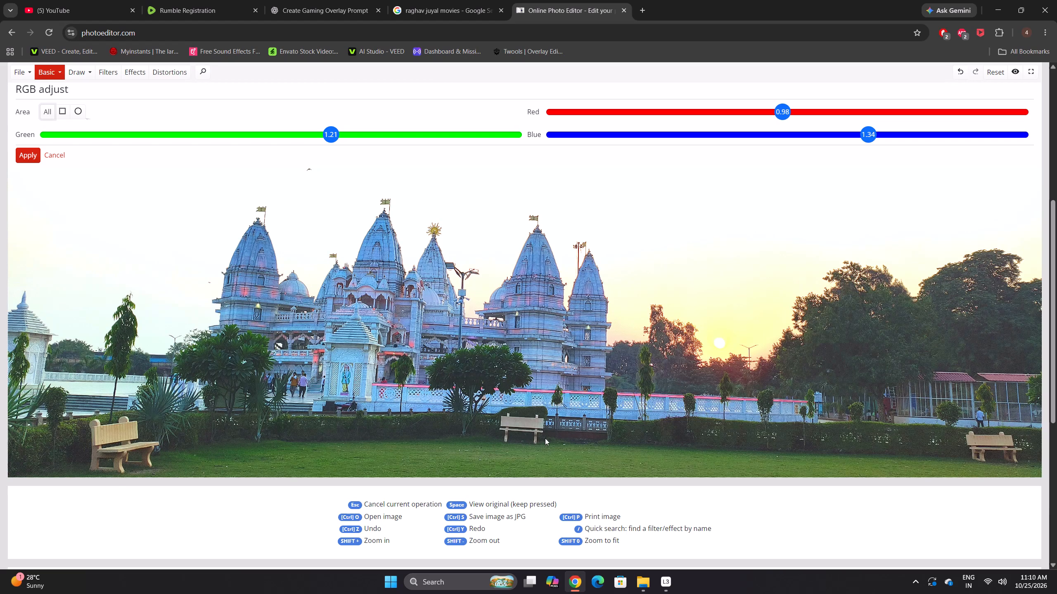
scroll(541, 443, up, 1)
click(553, 419)
key(space)
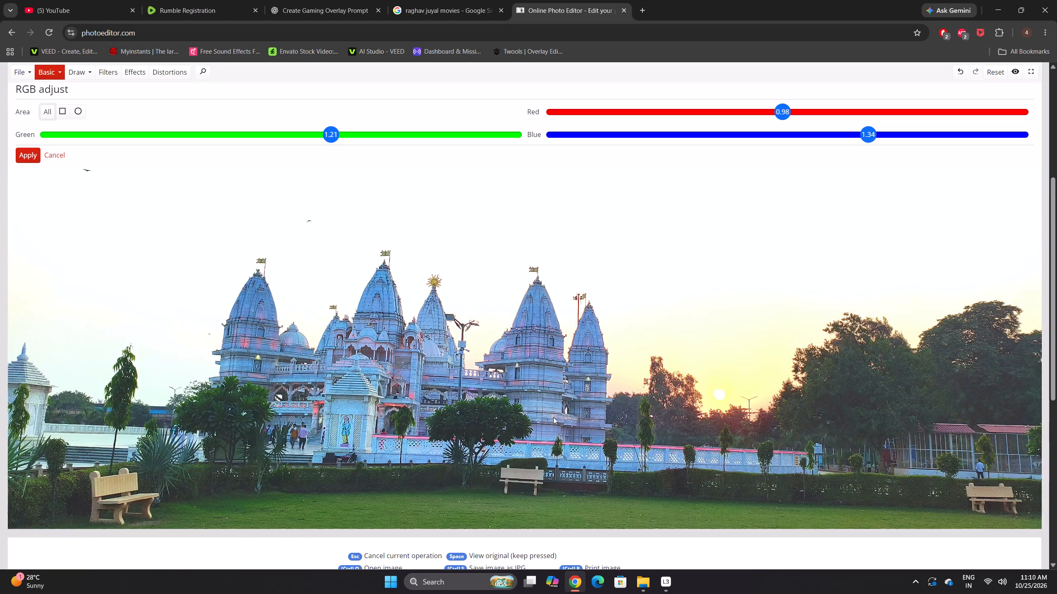
key(space)
key(space)
key(space)
key(space)
key(space)
key(space)
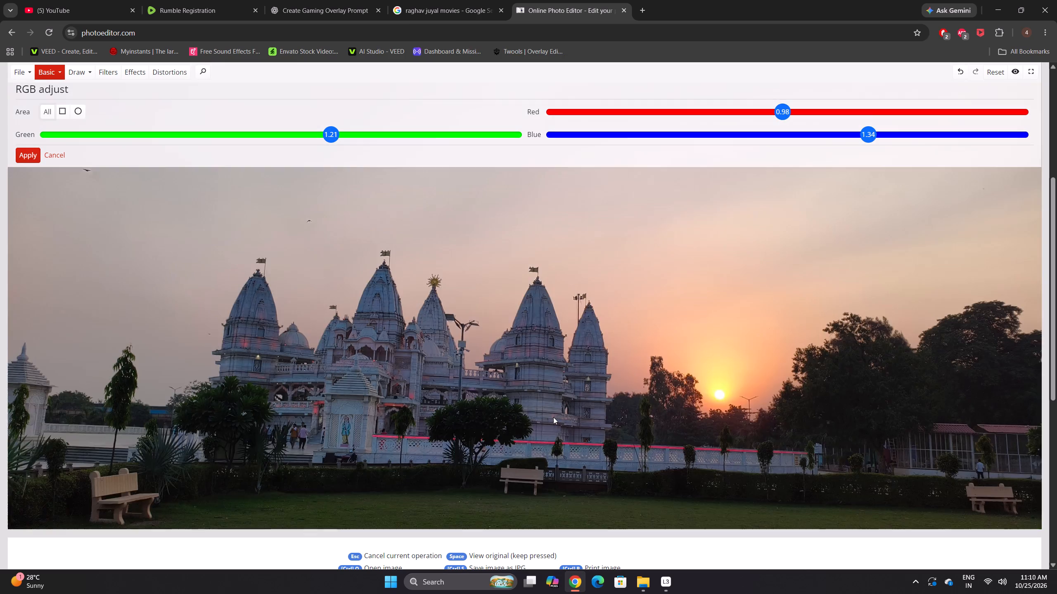
key(space)
scroll(552, 419, down, 1)
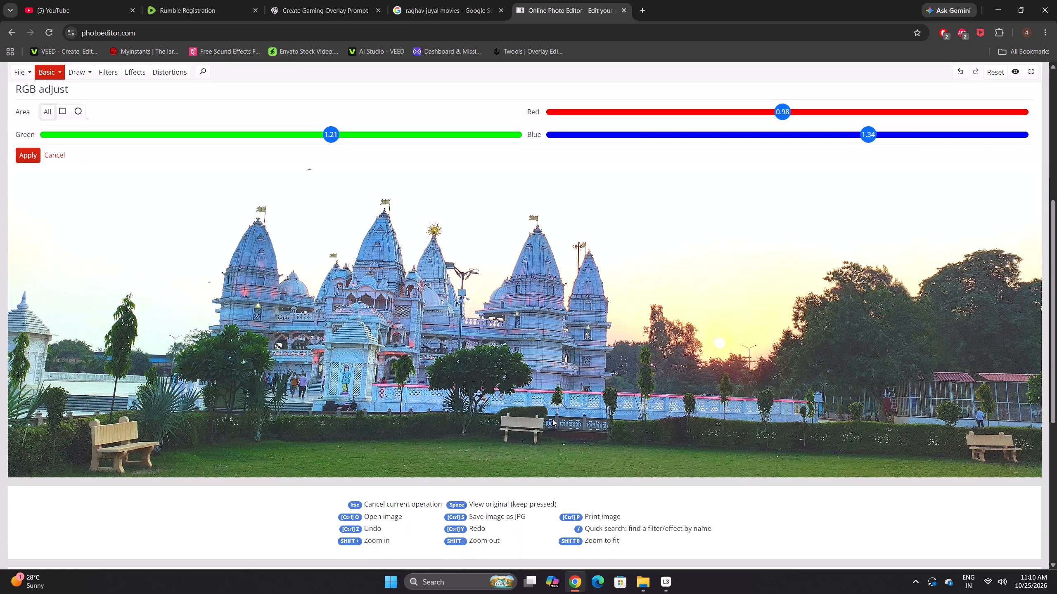
key(space)
key(space)
key(space)
key(space)
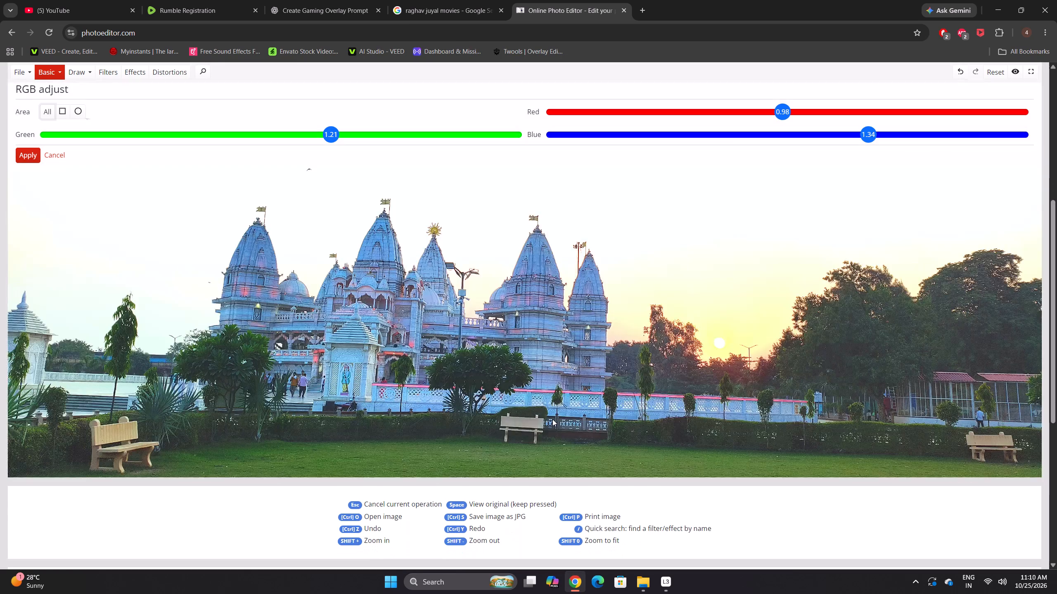
key(space)
key(space)
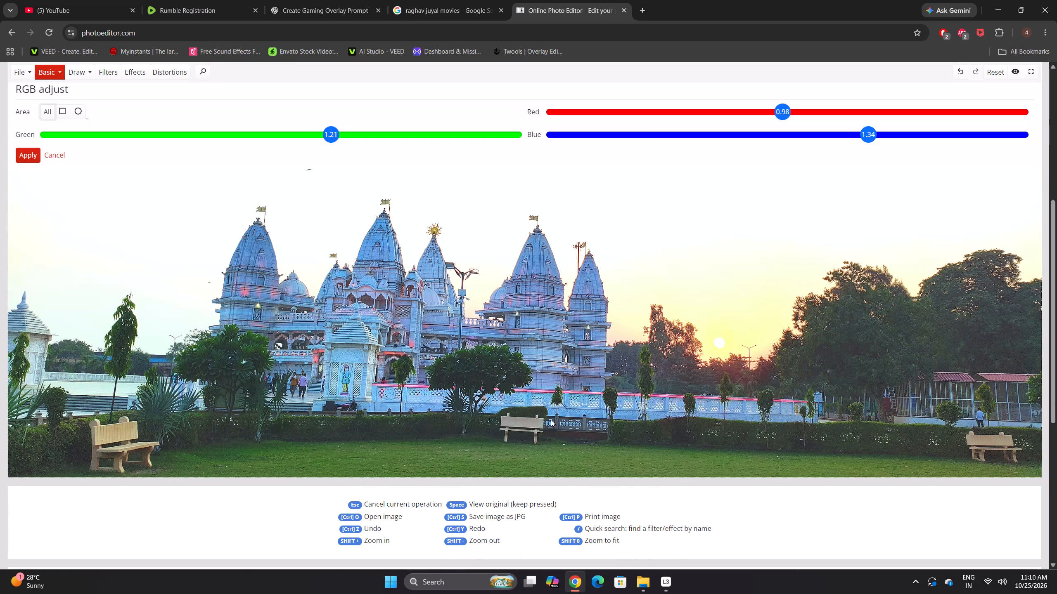
Save the edited temple photo as a JPG without applying the pending RGB adjustment.
key(ctrl+s)
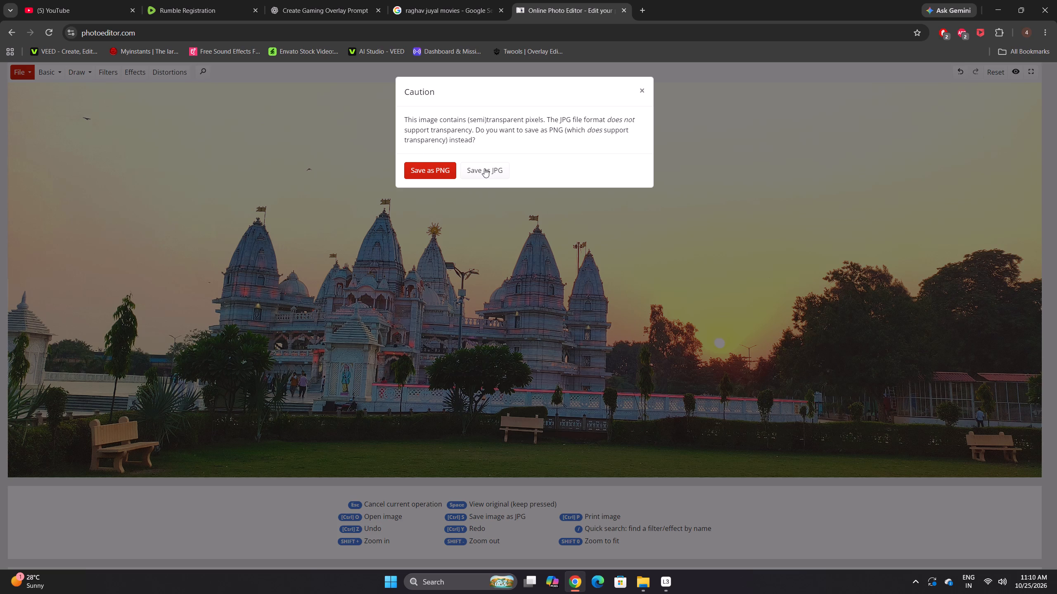
click(484, 168)
View the downloaded JPG in Photos to check the saved picture, and close the viewer.
click(903, 64)
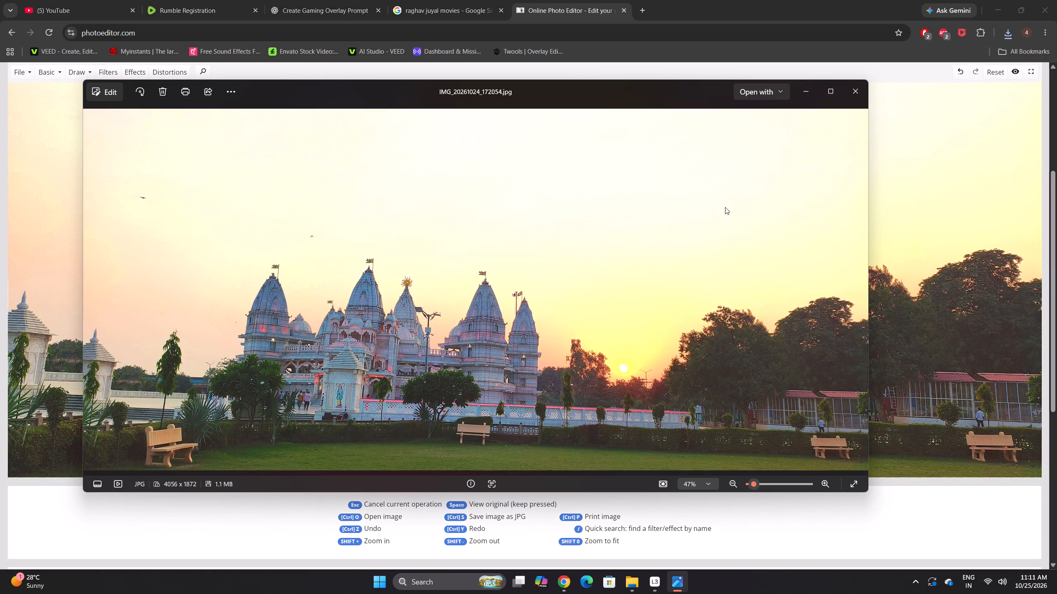
click(852, 91)
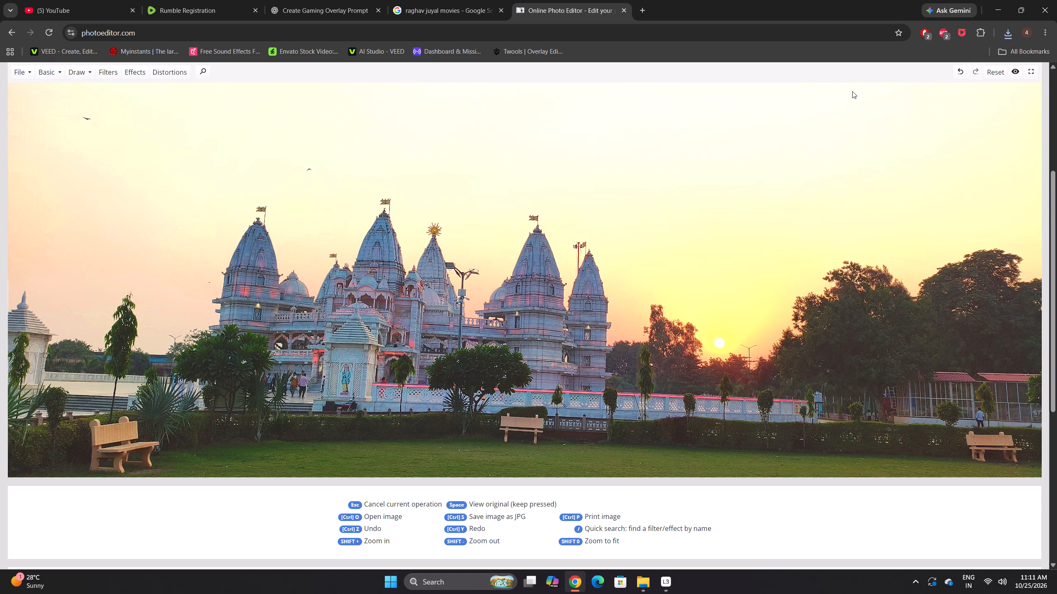